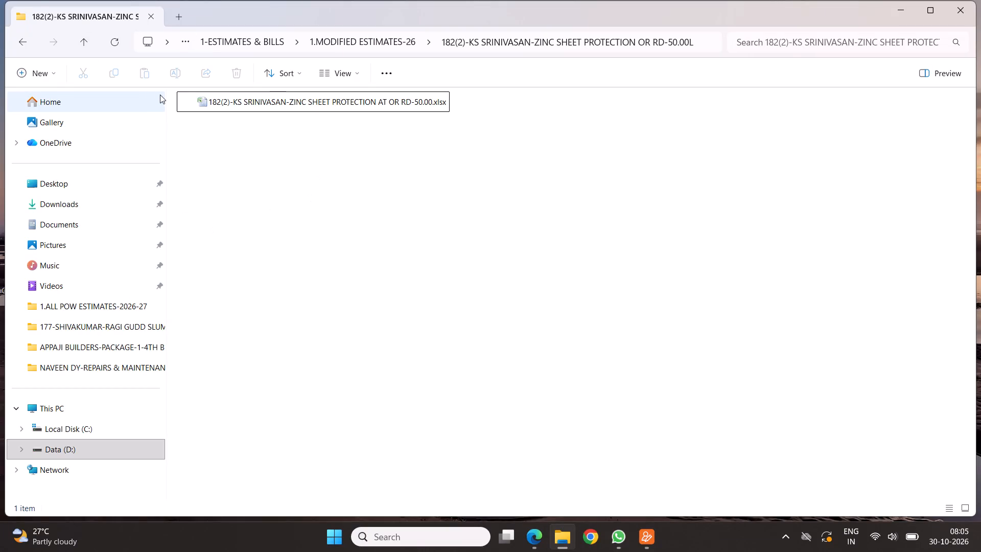
Open APPAJI BUILDERS-PKG-2-SECOND & PART BILL.xls from the Package-2 pipe line bills folder inside the Appaji Builders 100CR bill folder.
left_click(21, 42)
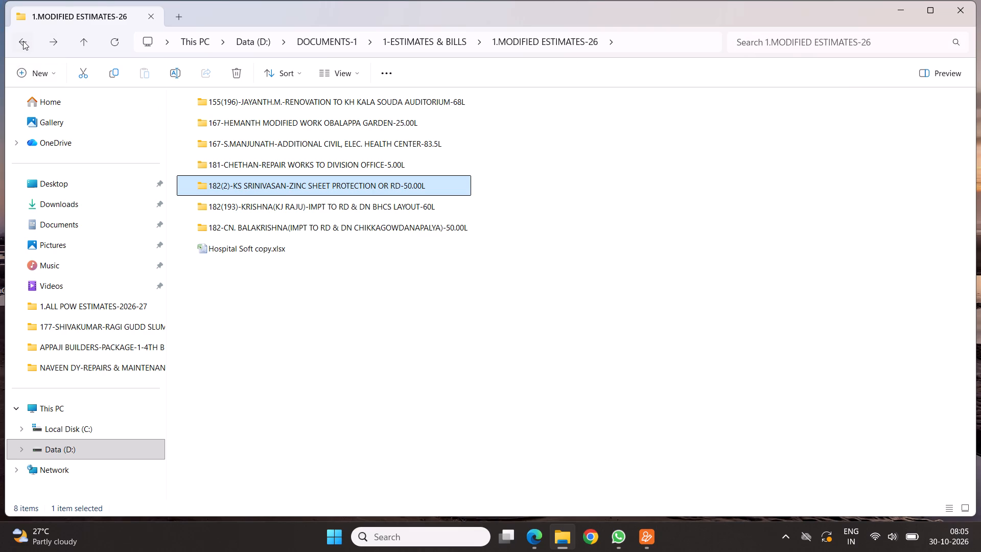
left_click(22, 41)
left_click(22, 41)
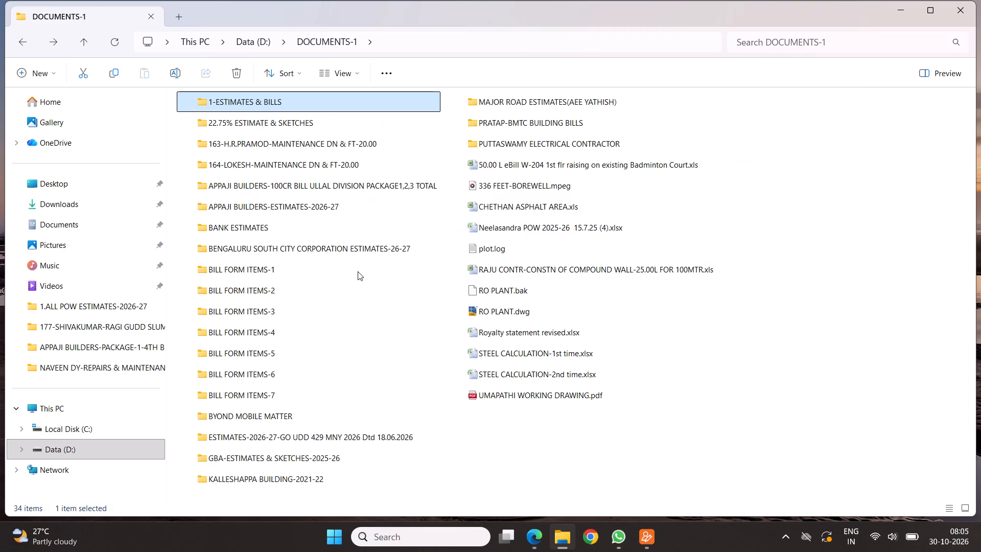
double_click(312, 188)
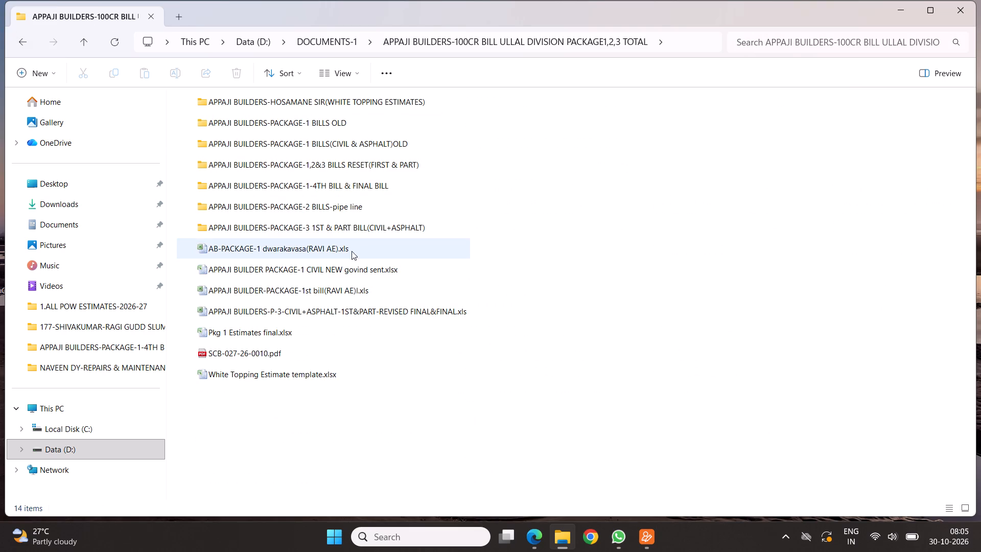
double_click(324, 208)
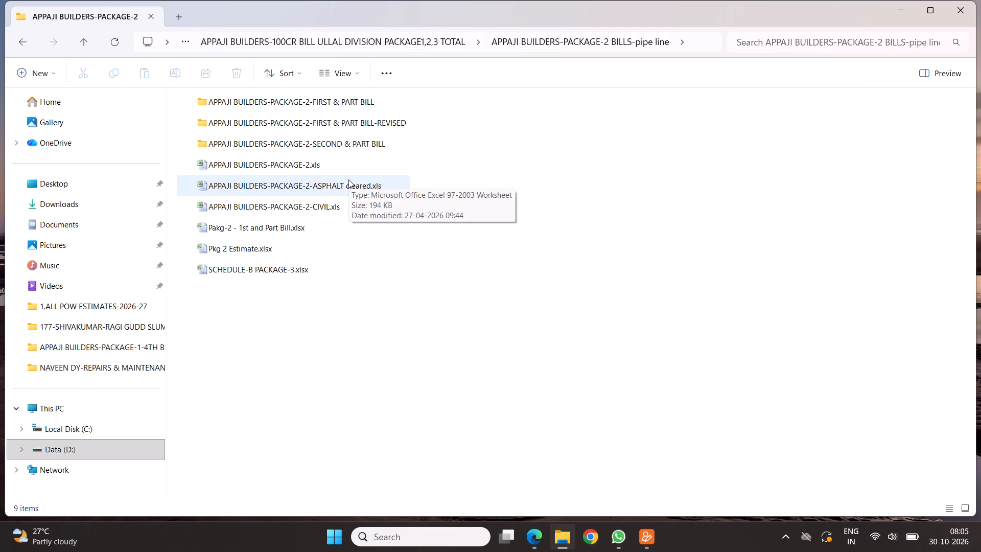
double_click(329, 142)
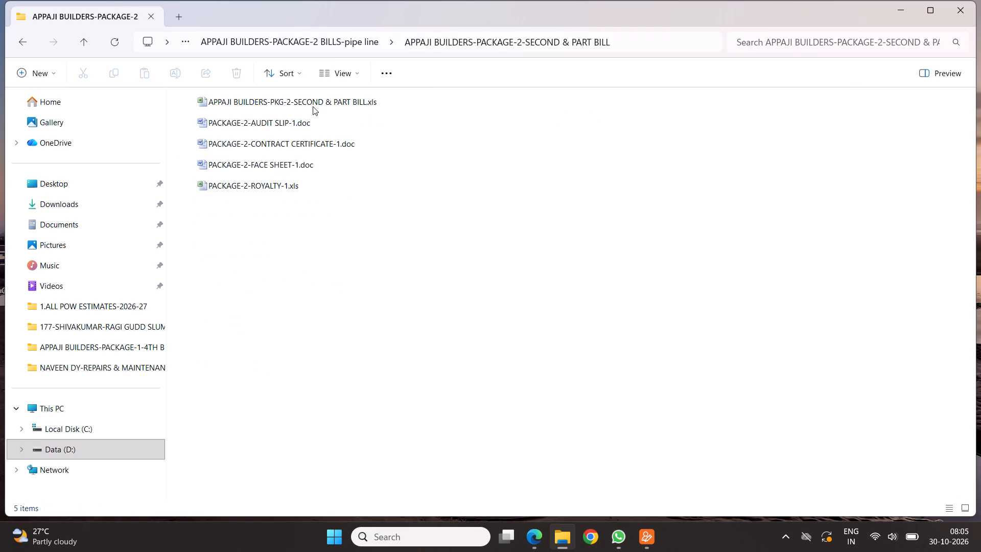
double_click(310, 104)
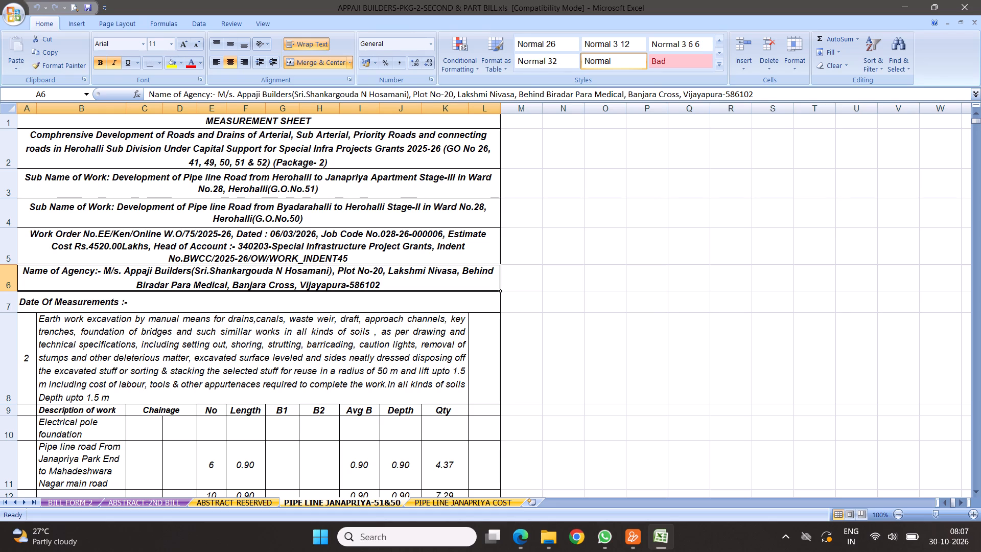
Review the earthwork excavation item and its measurements in the PIPE LINE JANAPRIYA-51&50 measurement sheet.
scroll(325, 176, "up", 4)
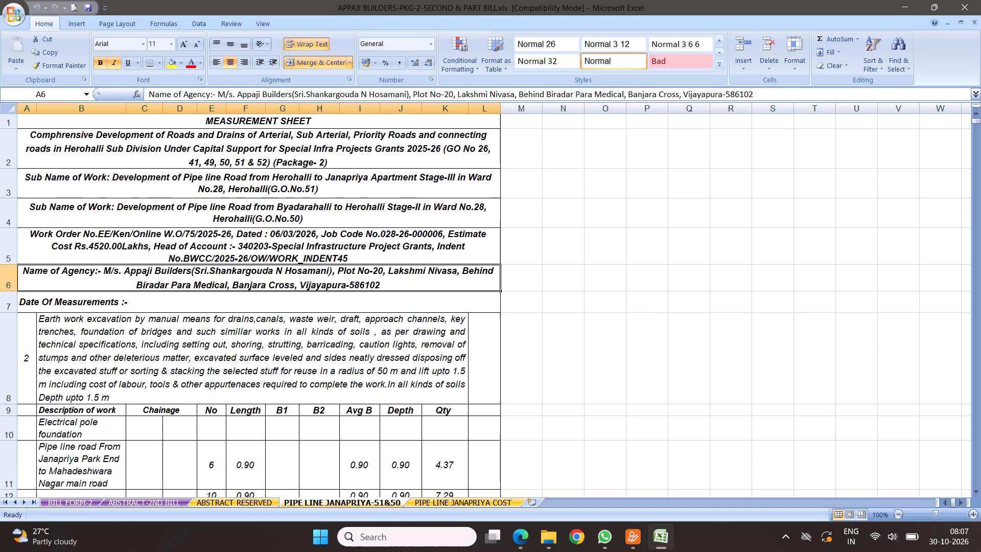
scroll(180, 392, "down", 4)
scroll(195, 343, "up", 3)
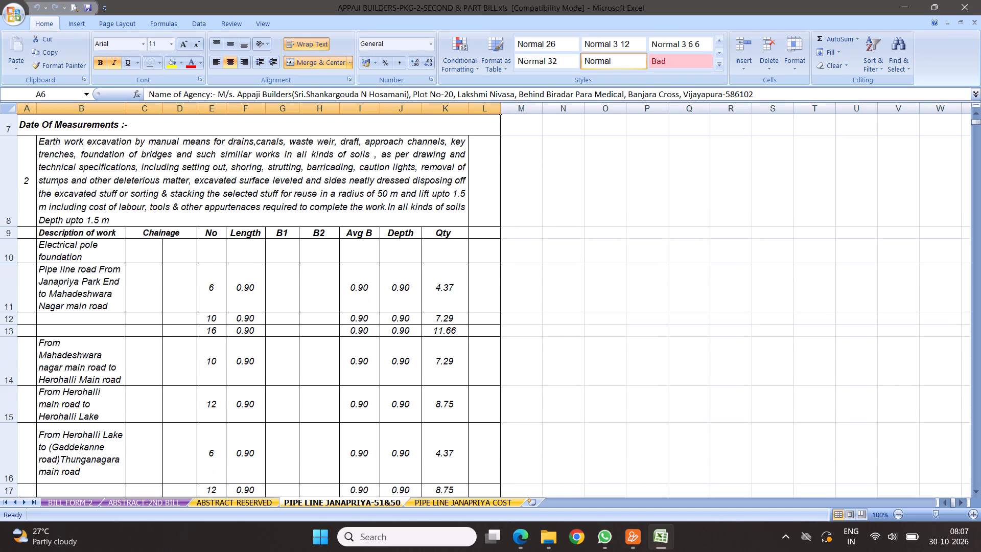
left_click(201, 280)
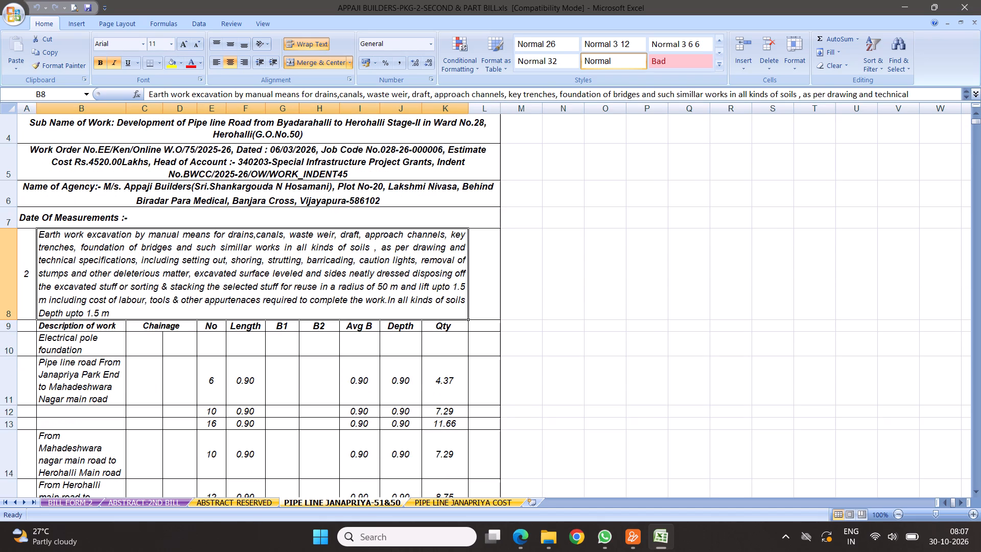
scroll(256, 329, "down", 4)
scroll(284, 270, "up", 4)
scroll(370, 323, "down", 4)
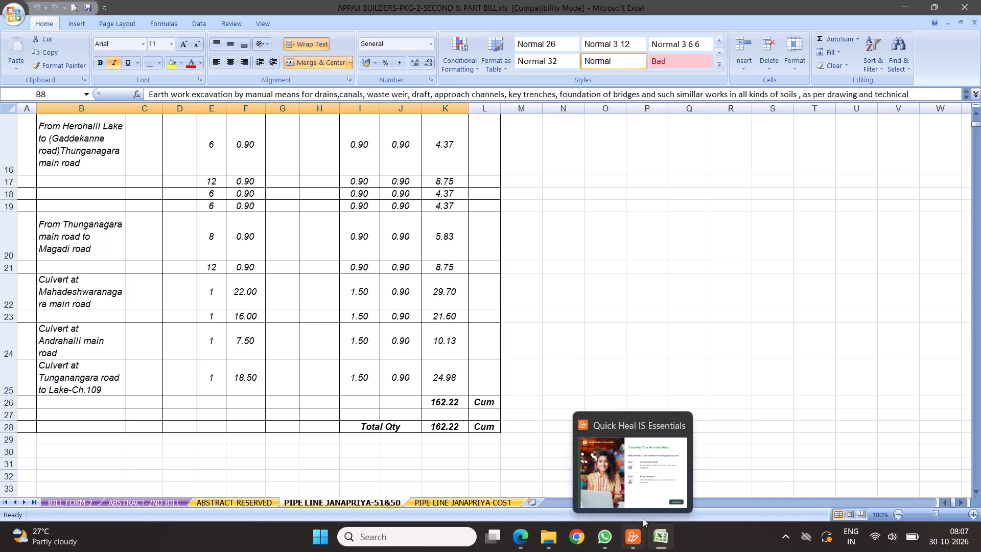
left_click(698, 309)
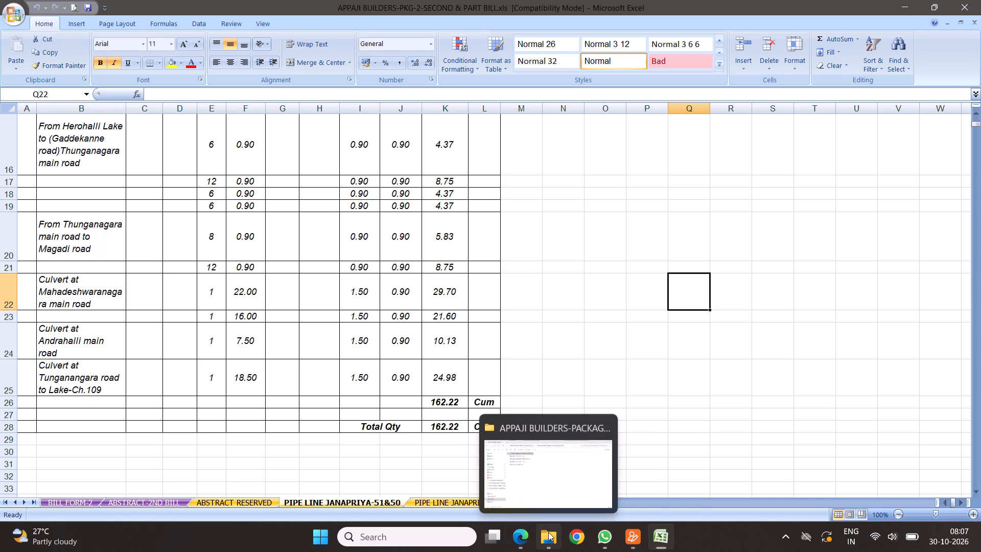
In File Explorer, open 1-BUILDING PWD SR OF 20-2023-24-(ISSUE RATE Dt.08.10.2025).xls from the 11-BBMP ESTIMATES FOR WARDS SR OF 2023-24 folder.
left_click(547, 533)
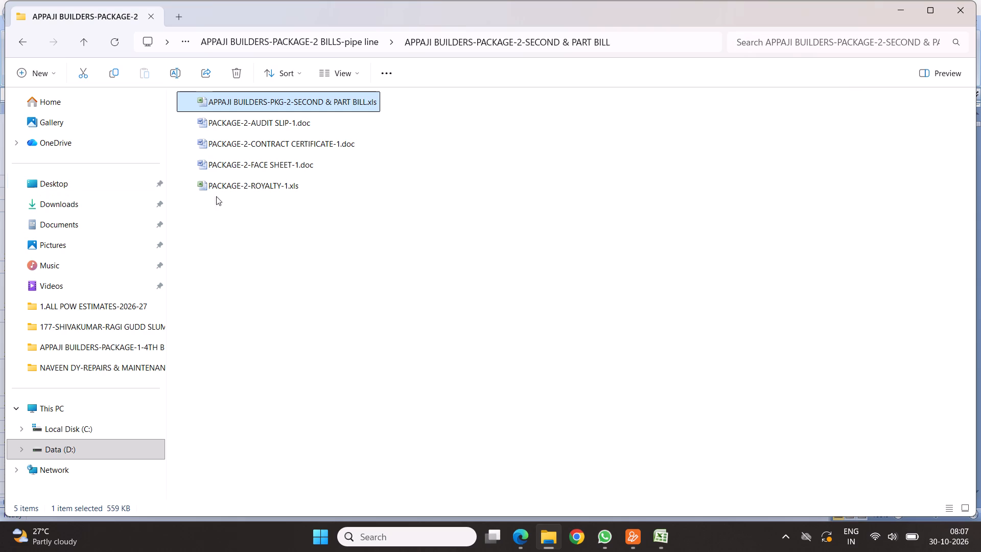
left_click(376, 269)
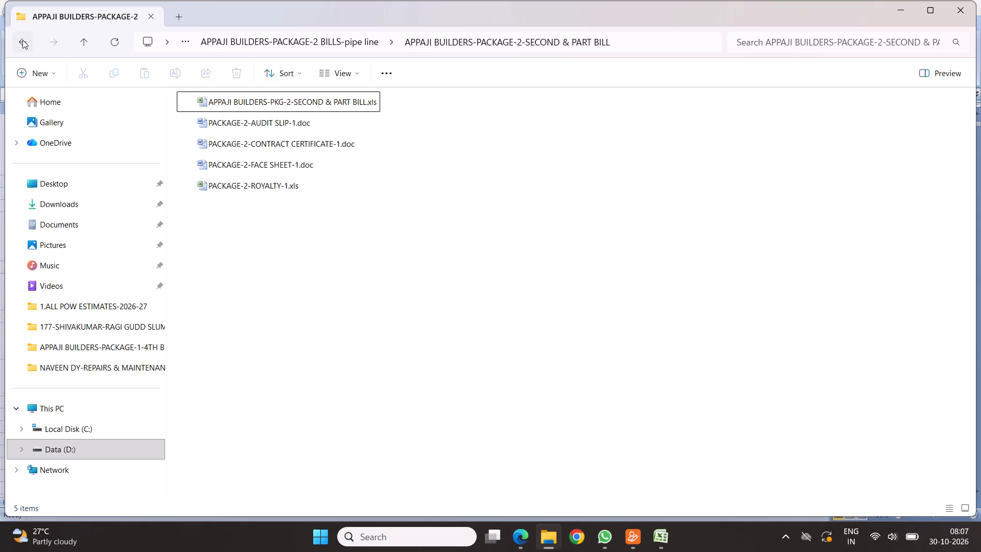
left_click(22, 39)
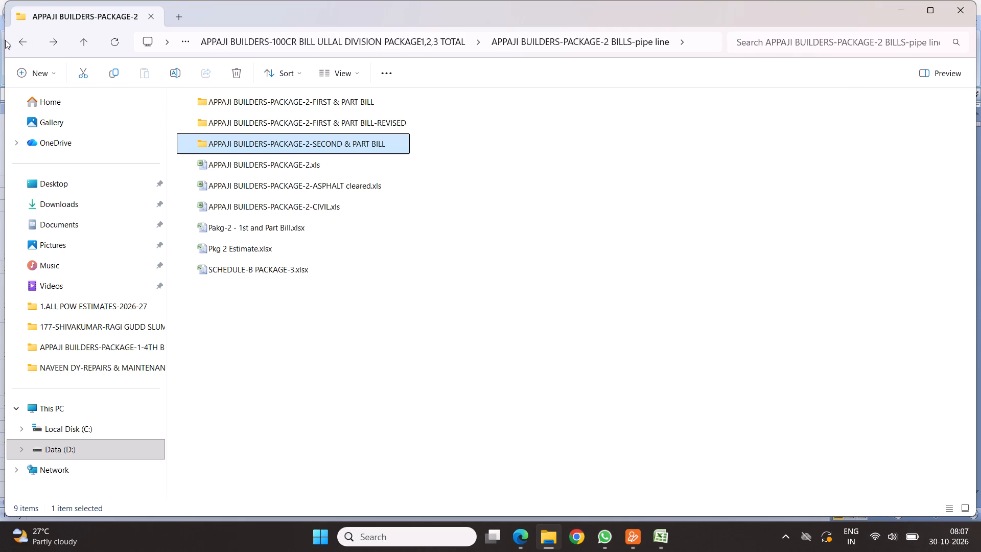
left_click(25, 40)
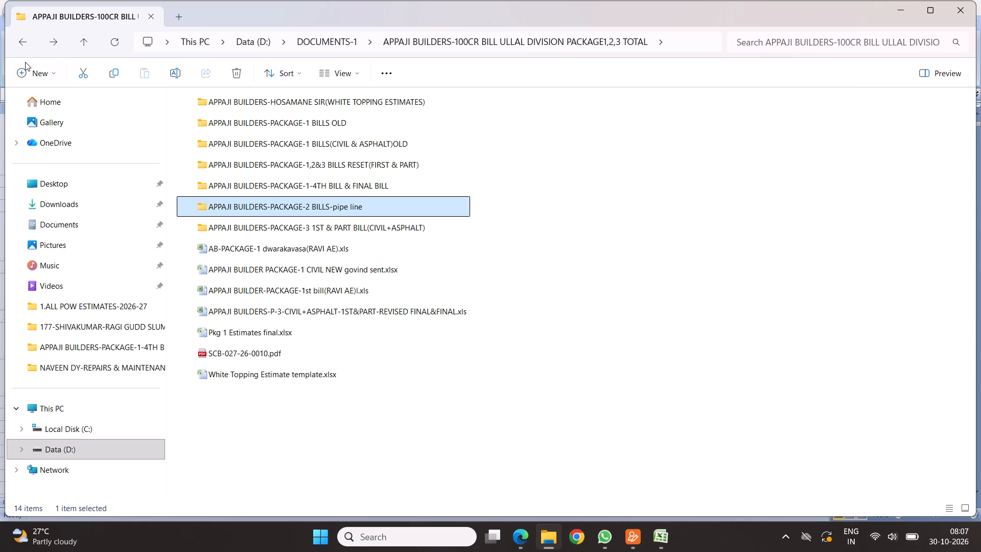
left_click(23, 41)
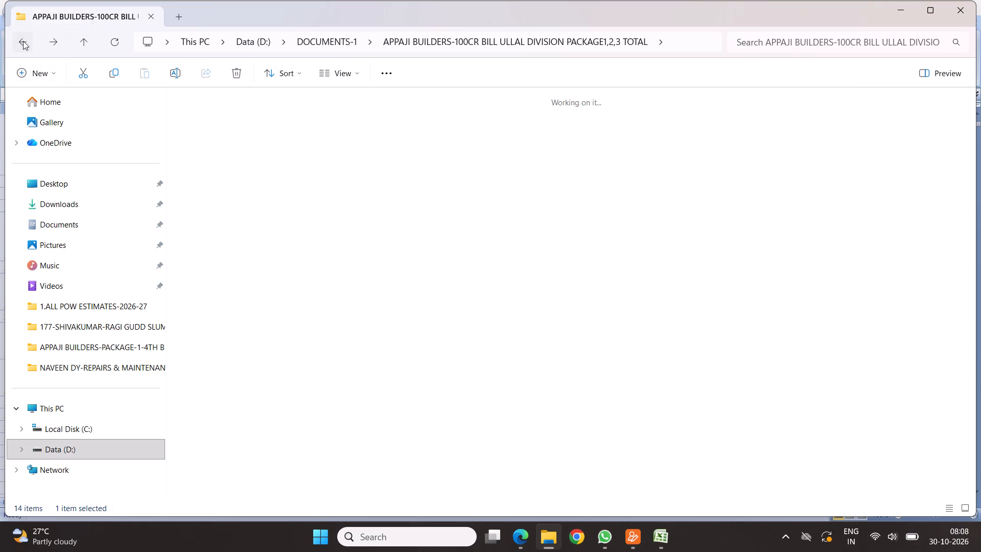
double_click(256, 99)
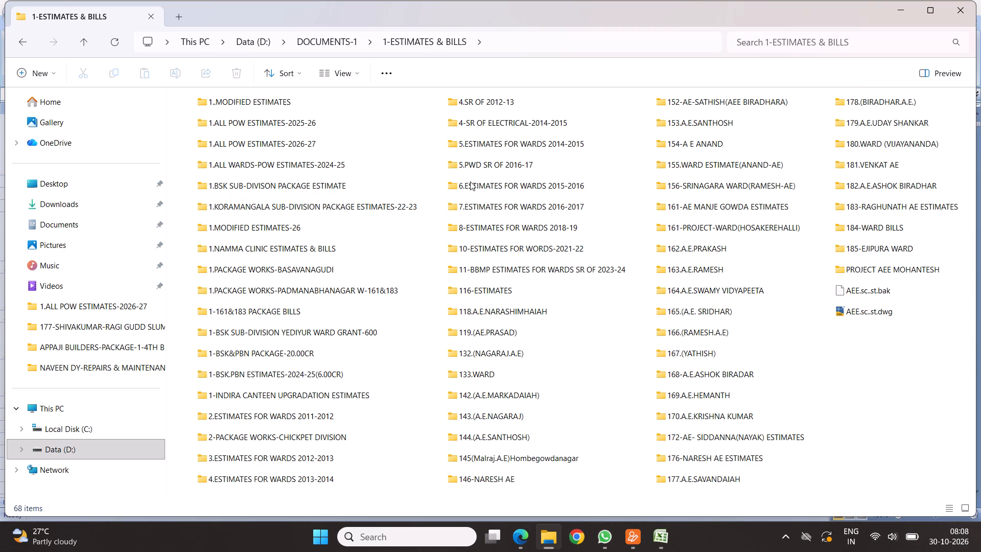
double_click(535, 265)
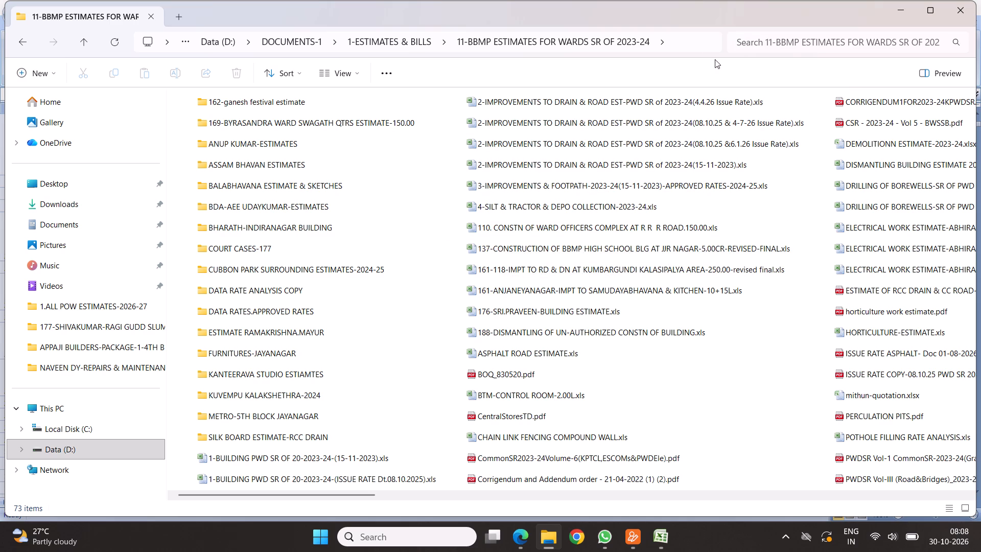
left_click(621, 120)
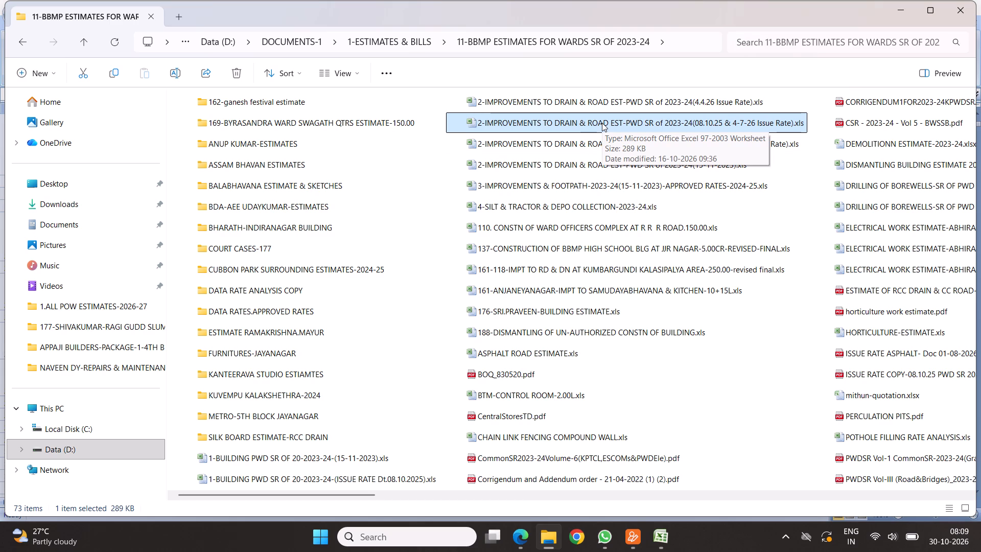
double_click(325, 479)
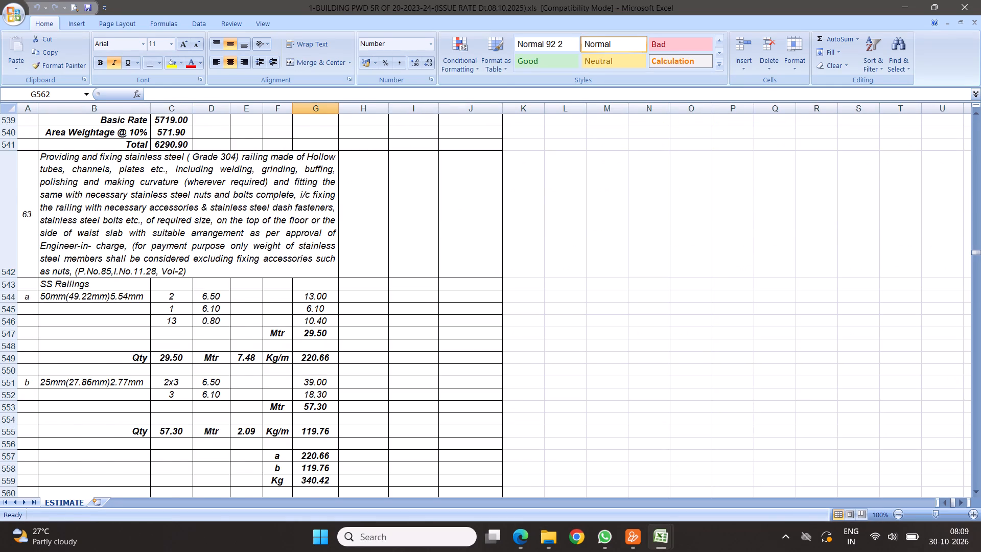
Examine the stainless steel railing, rolling shutter, gate and structural steel work items in the ESTIMATE sheet.
scroll(303, 263, "up", 15)
scroll(314, 331, "down", 5)
scroll(355, 274, "down", 15)
scroll(344, 248, "down", 8)
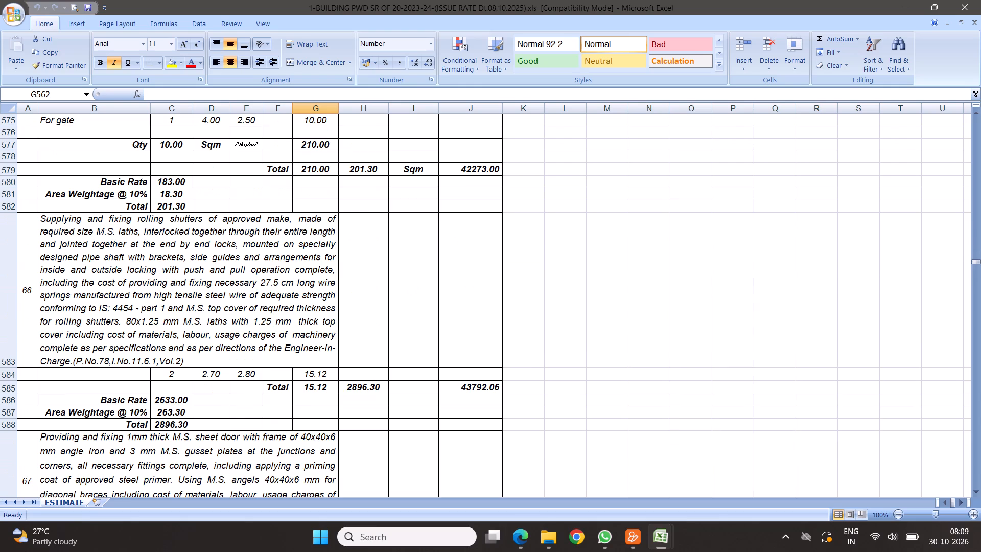
scroll(328, 236, "down", 10)
scroll(324, 273, "up", 1)
scroll(324, 273, "down", 2)
left_click(214, 254)
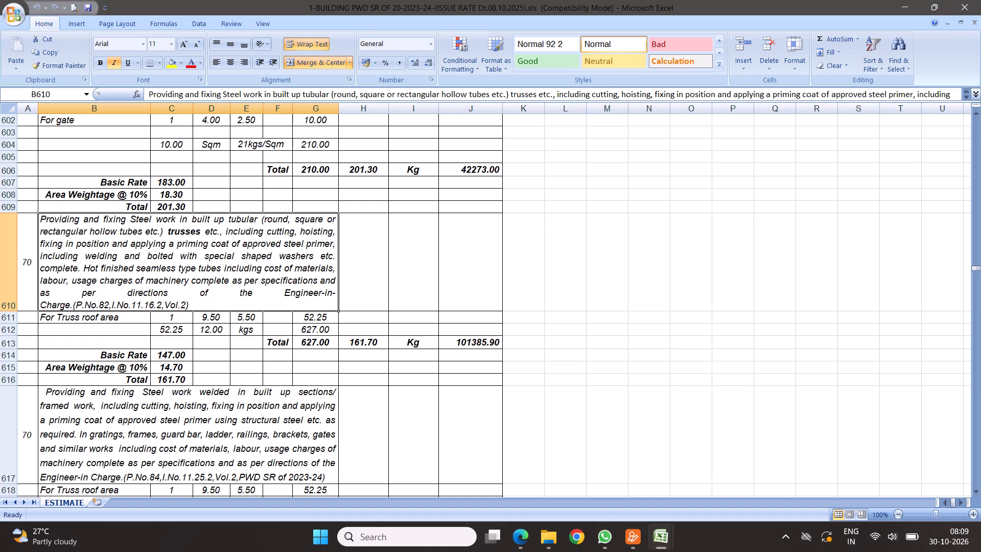
scroll(309, 295, "down", 3)
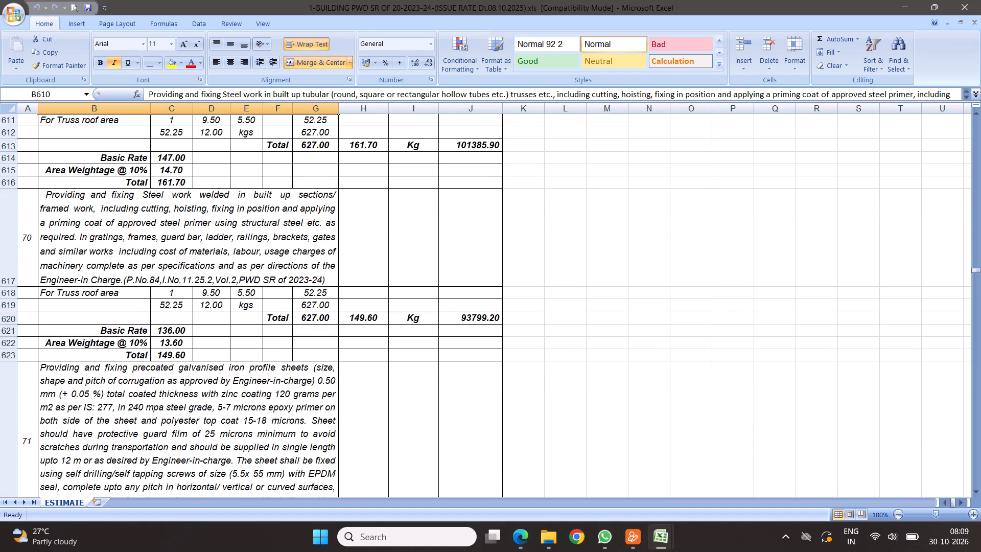
left_click(238, 234)
Examine the granite flooring, tile, grouting and wall cladding items further down the ESTIMATE sheet.
scroll(256, 240, "down", 3)
scroll(300, 249, "down", 5)
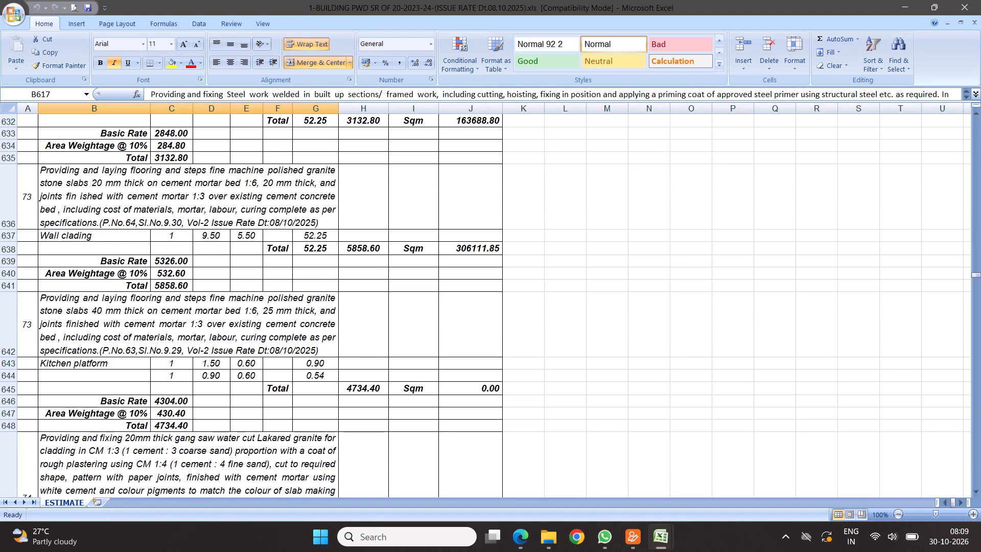
scroll(306, 254, "down", 14)
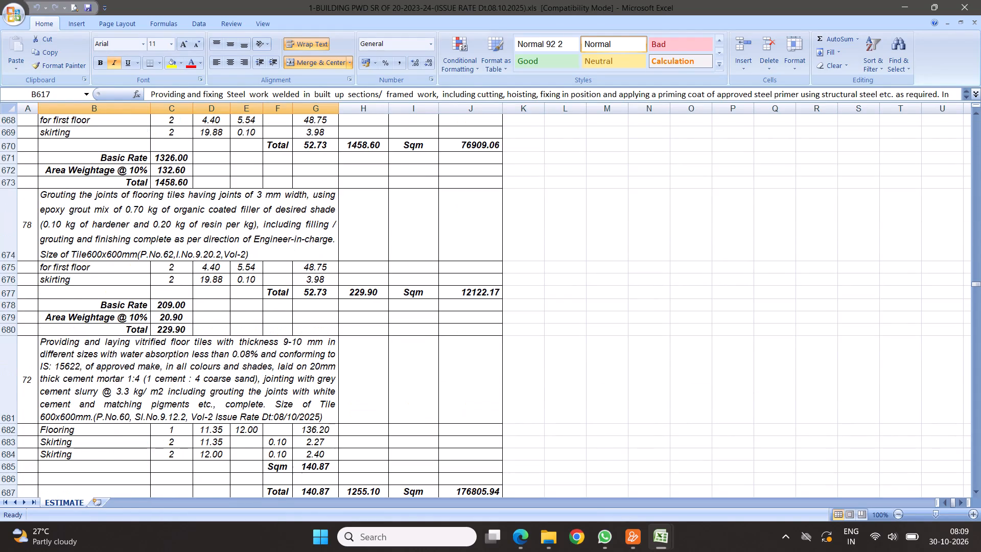
scroll(280, 242, "down", 7)
left_click(226, 180)
scroll(240, 210, "down", 7)
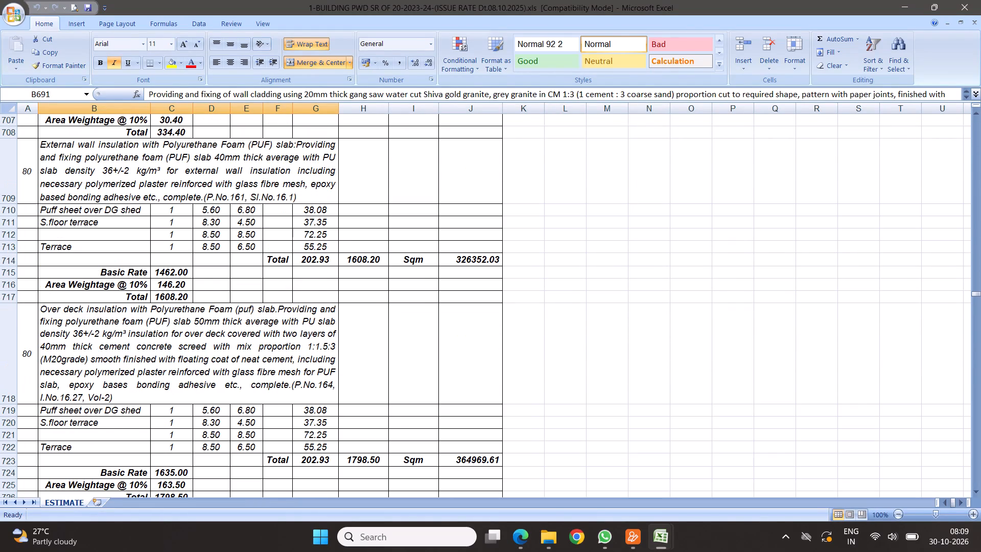
Examine the polyurethane foam insulation, PUF sheet roofing, deck sheet and tubular truss items in the ESTIMATE sheet.
left_click(179, 262)
scroll(284, 256, "down", 6)
left_click(216, 267)
scroll(245, 260, "down", 6)
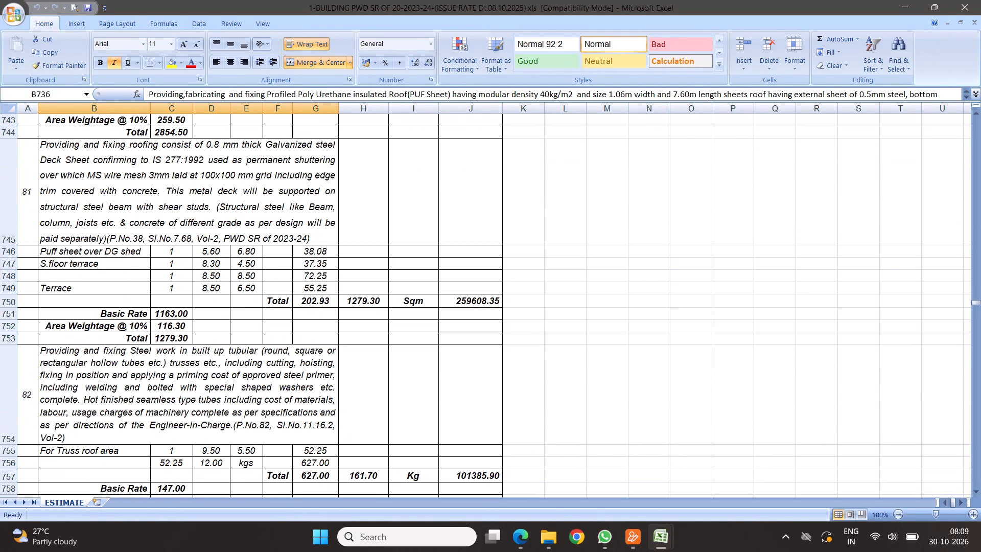
scroll(233, 245, "down", 1)
left_click(218, 244)
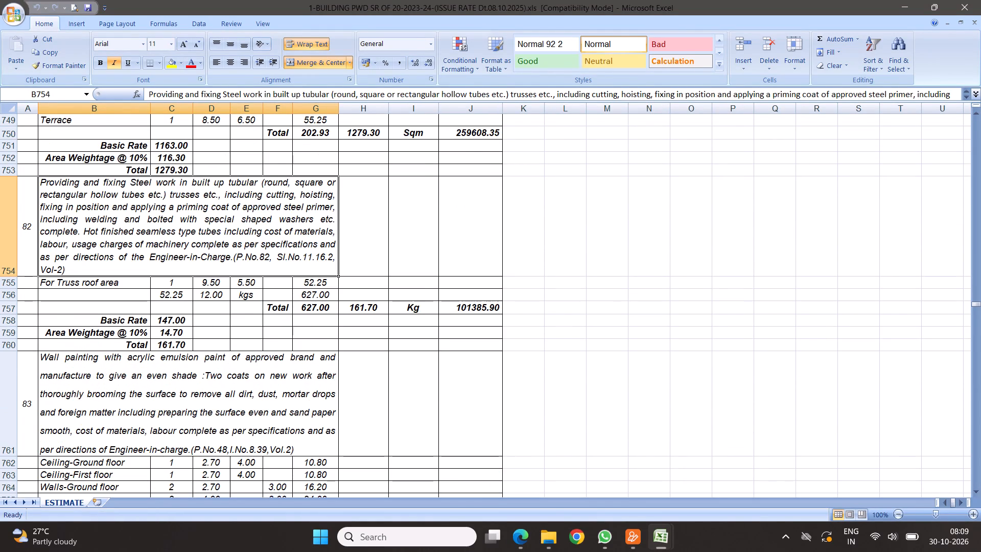
Examine the wall painting, distempering, concrete flooring and waterproofing items in the ESTIMATE sheet.
scroll(328, 355, "down", 2)
left_click(245, 237)
scroll(282, 271, "down", 11)
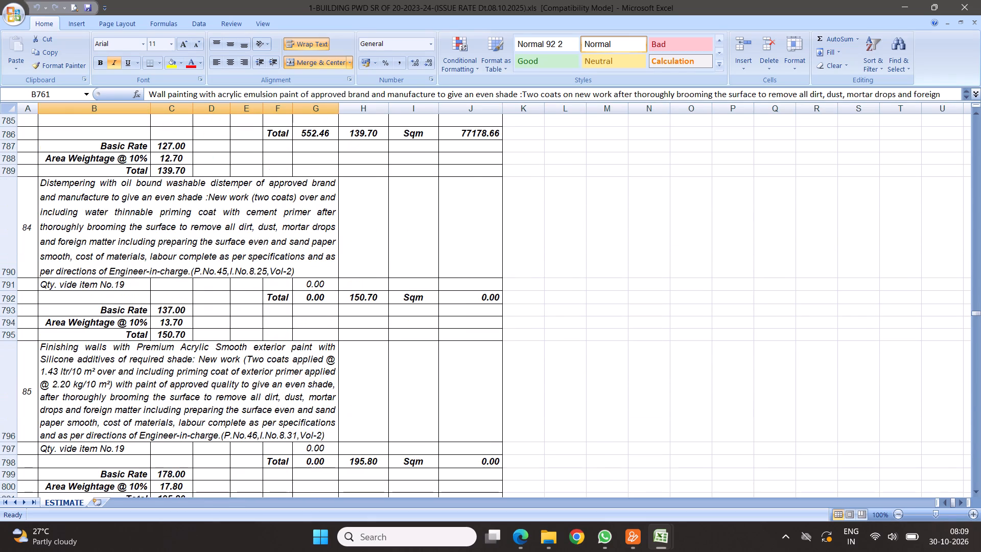
scroll(280, 288, "down", 20)
scroll(280, 288, "down", 11)
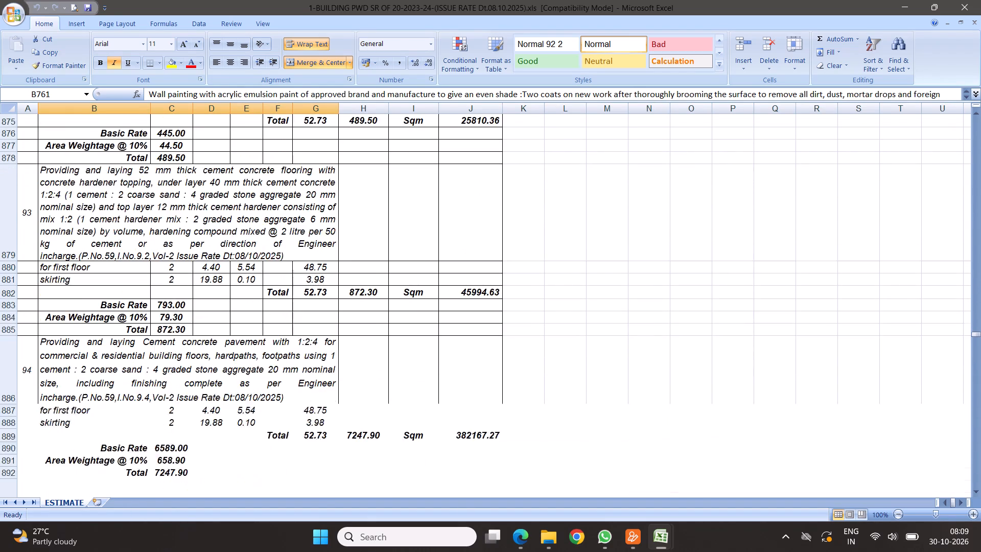
scroll(268, 296, "down", 8)
left_click(183, 195)
scroll(217, 225, "down", 2)
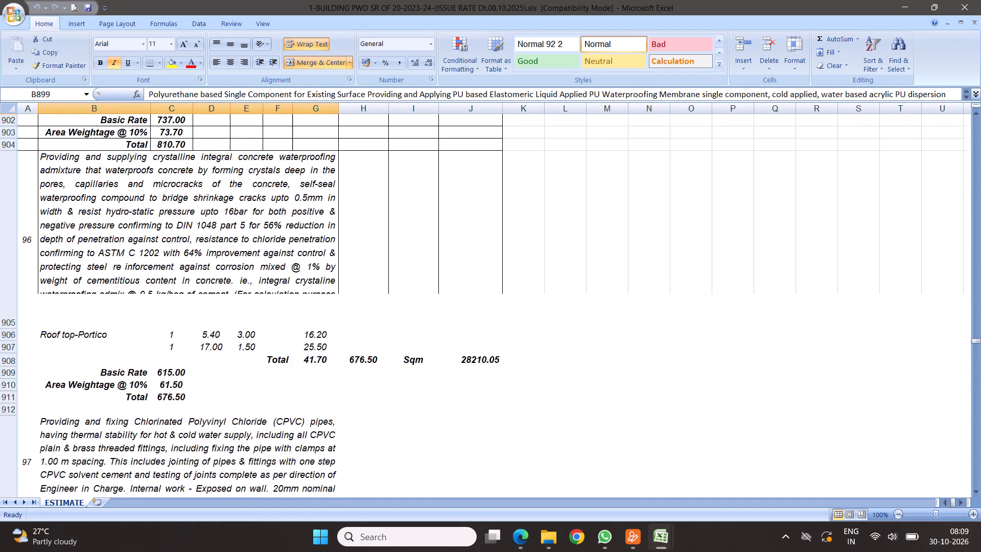
Examine the CPVC, uPVC and rigid PVC rain water pipe items, up to the 150 mm pipe and inspection chamber, in the ESTIMATE sheet.
scroll(232, 238, "down", 3)
left_click(194, 229)
scroll(203, 281, "down", 15)
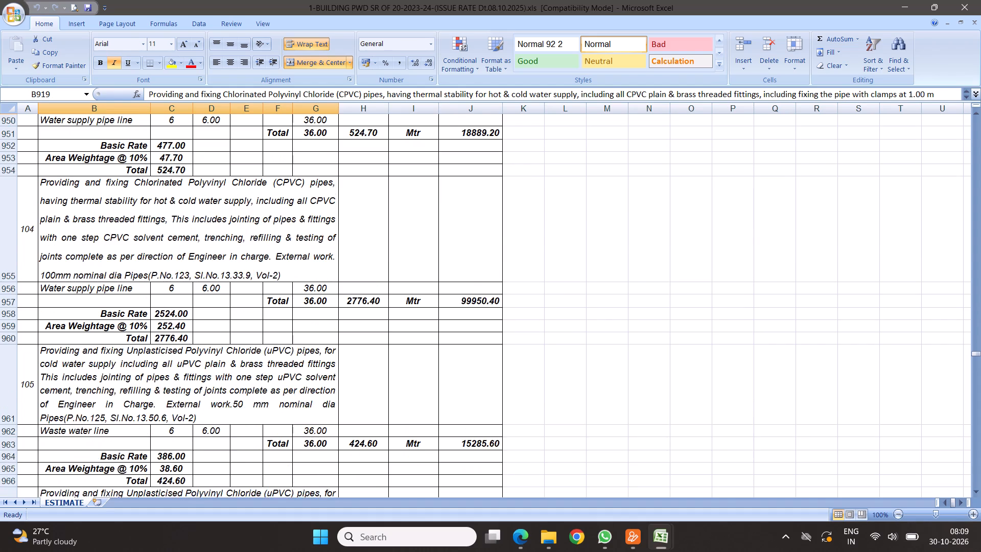
scroll(220, 254, "down", 8)
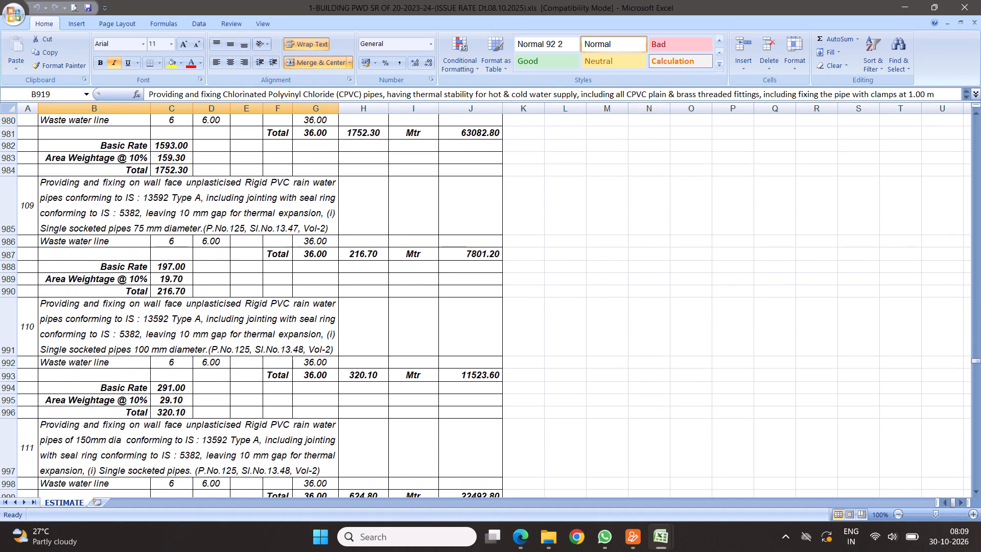
left_click(211, 214)
left_click(155, 333)
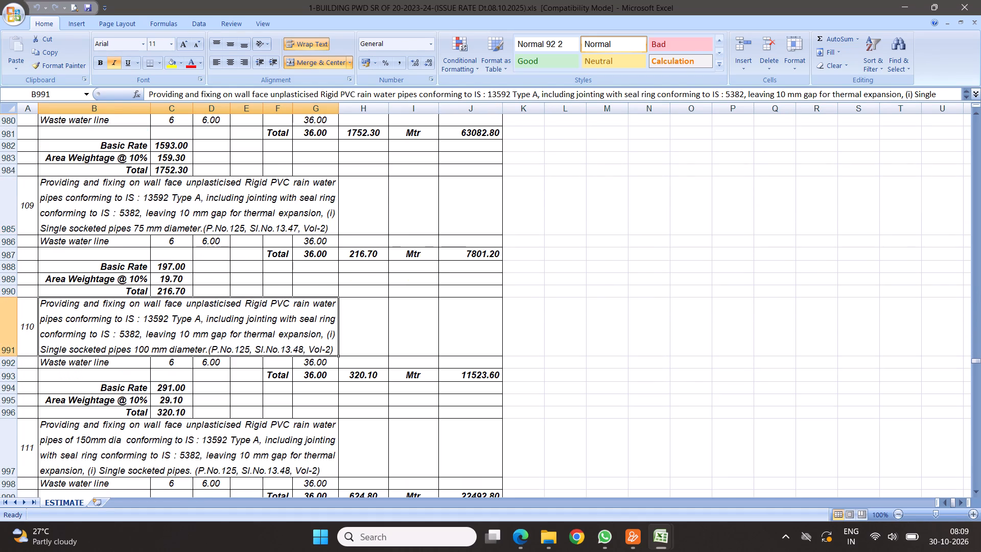
scroll(238, 362, "down", 1)
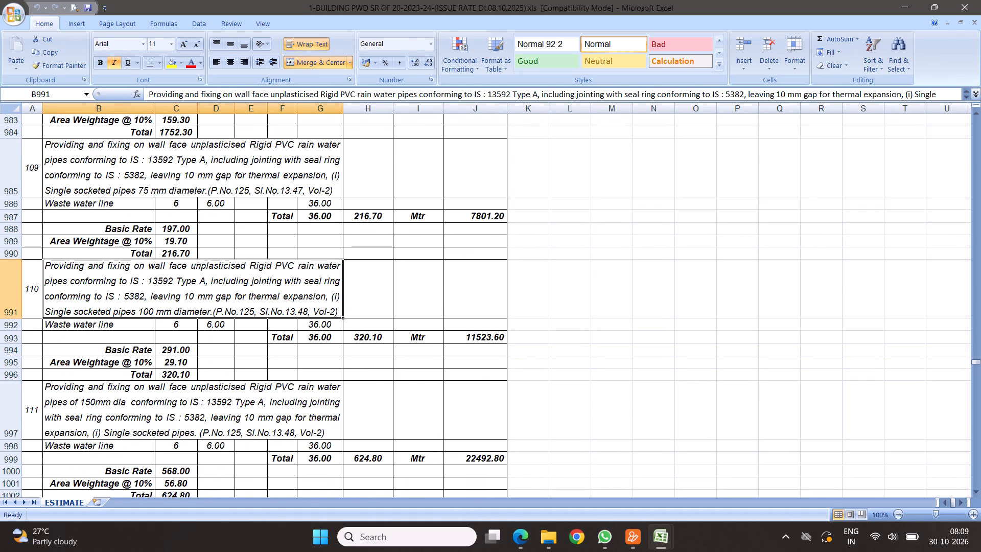
scroll(244, 340, "down", 1)
left_click(228, 325)
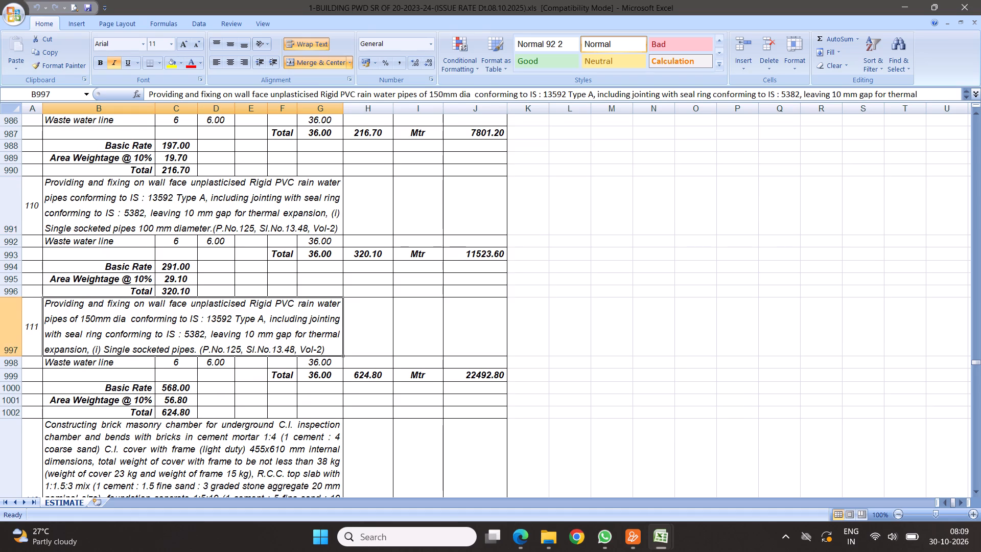
scroll(191, 335, "down", 2)
left_click(206, 198)
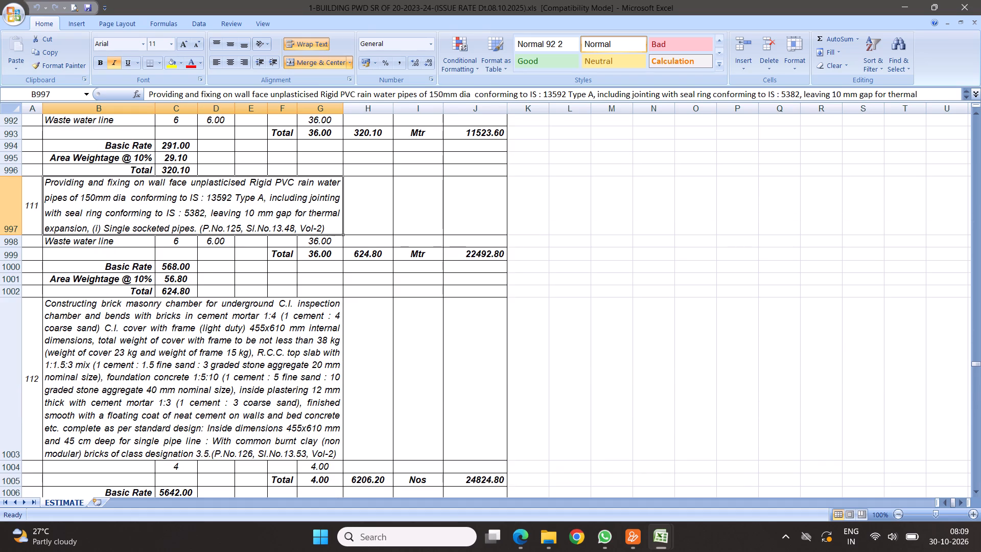
left_click(206, 212)
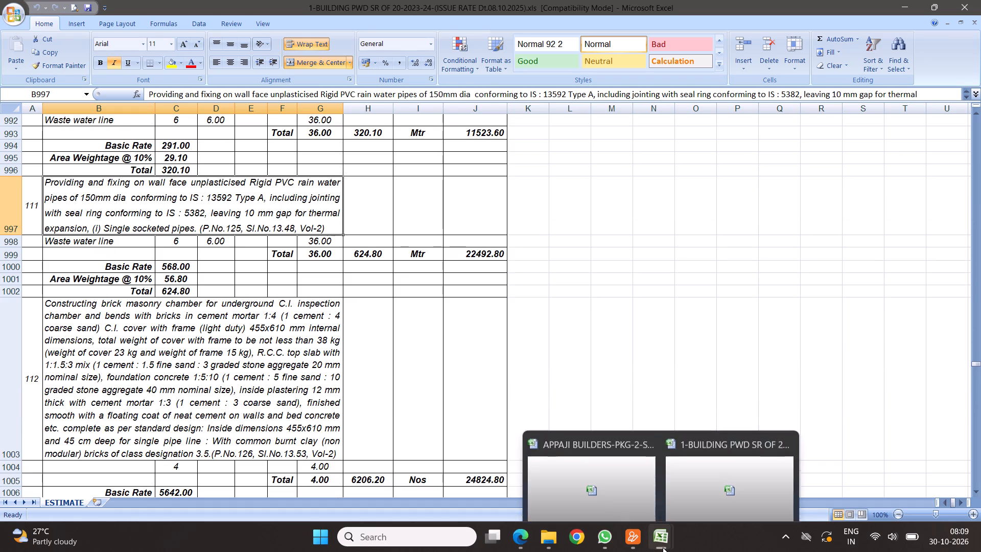
Check the end of the item list in the PIPE LINE JANAPRIYA COST sheet of the APPAJI BUILDERS bill workbook.
left_click(602, 465)
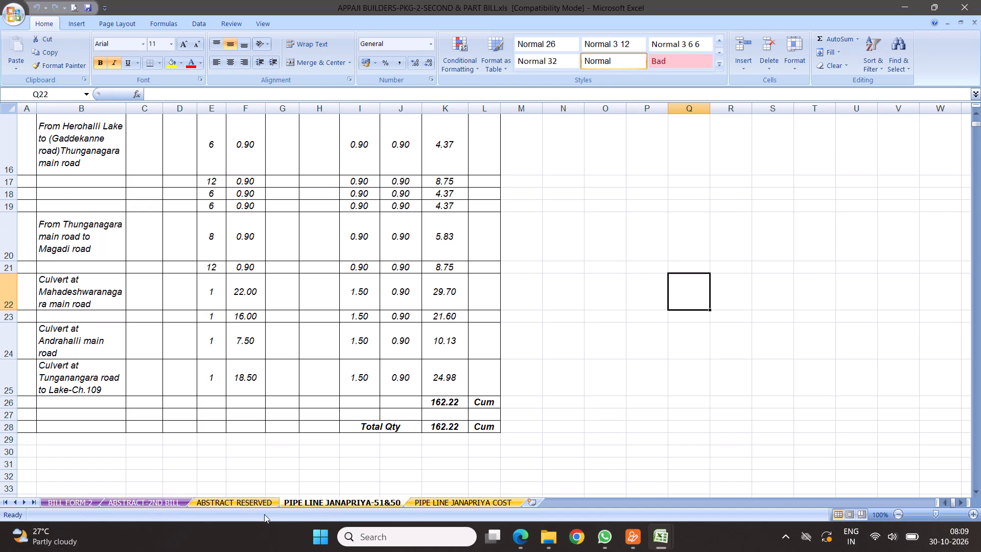
left_click(440, 503)
scroll(679, 340, "up", 2)
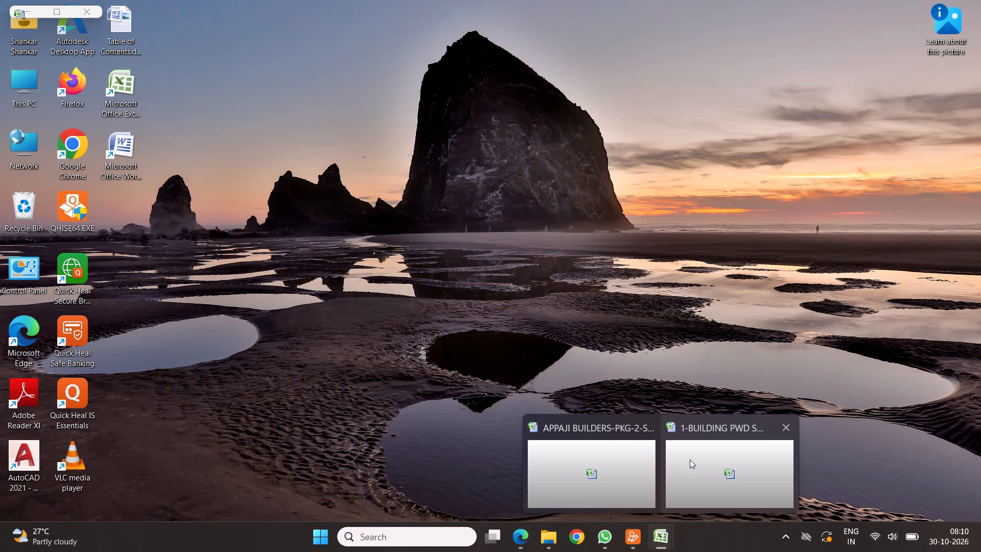
left_click(617, 449)
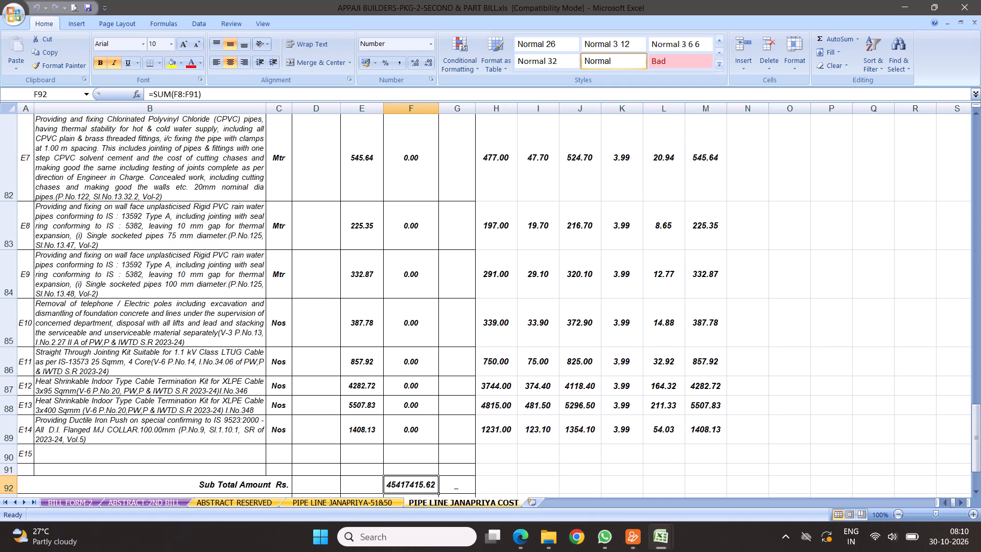
Unmerge the 150 mm rigid PVC rain water pipe description (item 111) in the ESTIMATE sheet and copy it into row E15 of PIPE LINE JANAPRIYA COST.
left_click(710, 461)
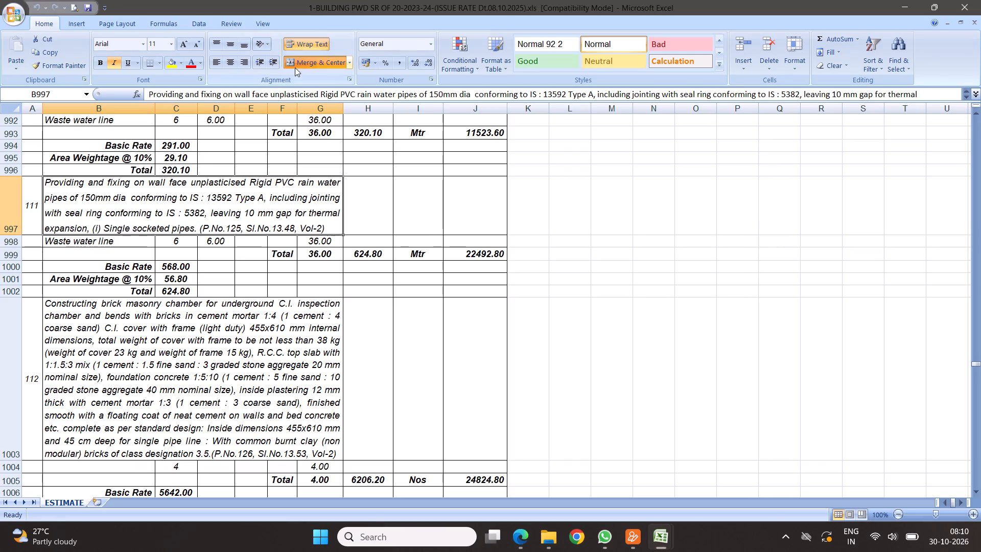
left_click(291, 63)
left_click(108, 192)
right_click(107, 192)
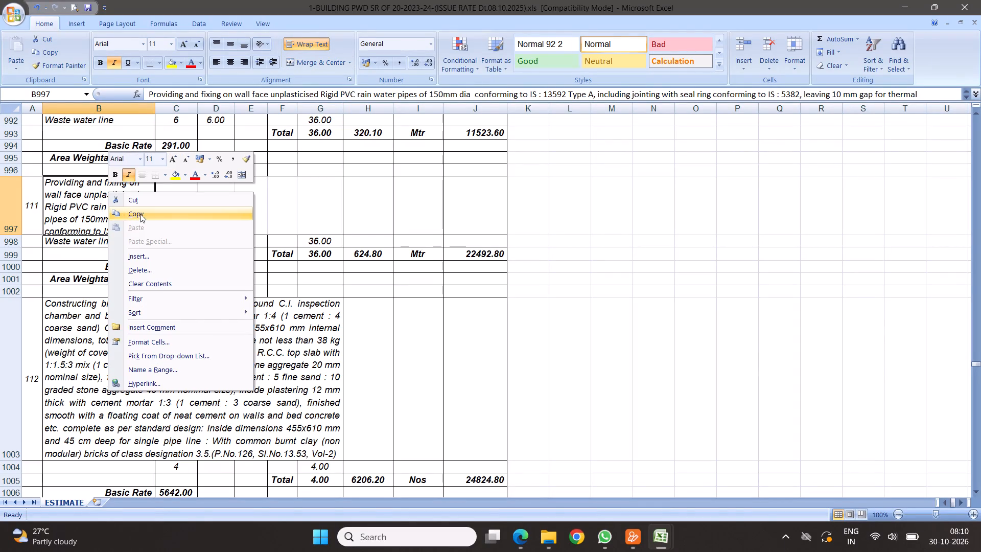
left_click(142, 213)
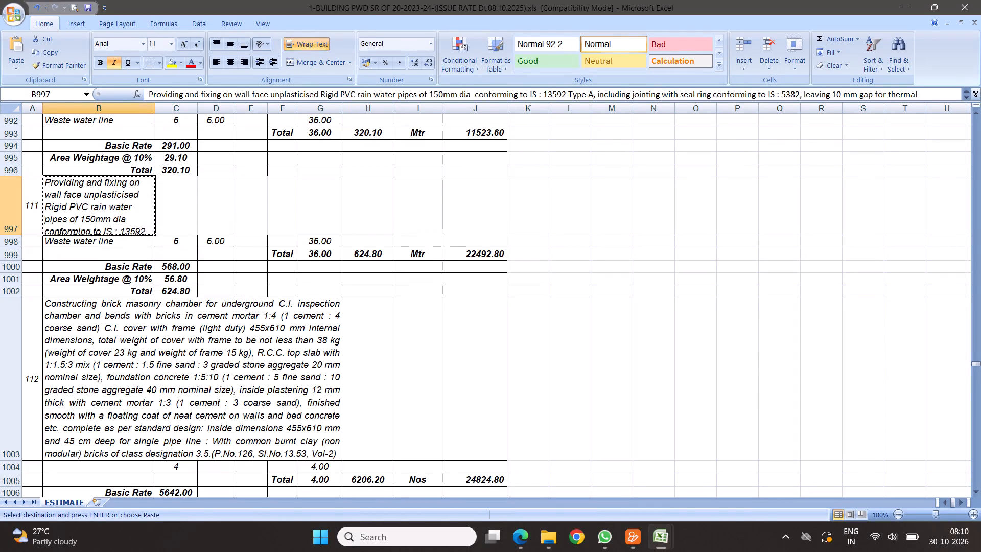
left_click(621, 456)
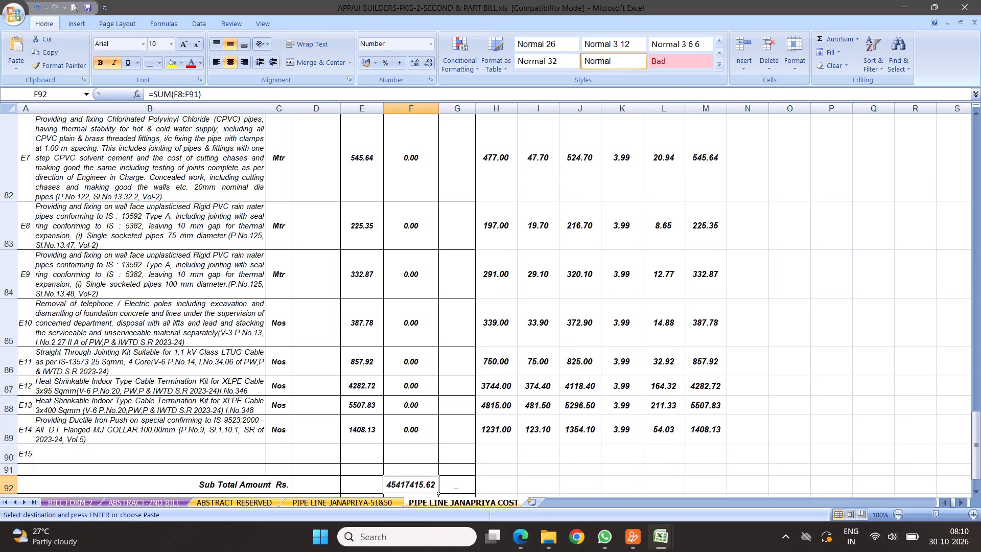
right_click(105, 455)
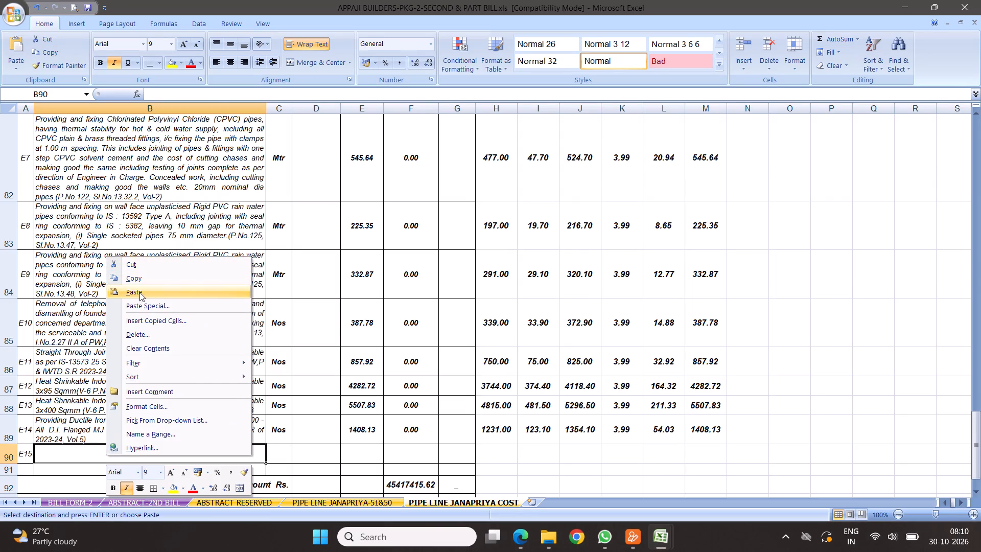
left_click(131, 295)
Apply the formatting of the E14 description to the pasted E15 description.
left_click(187, 435)
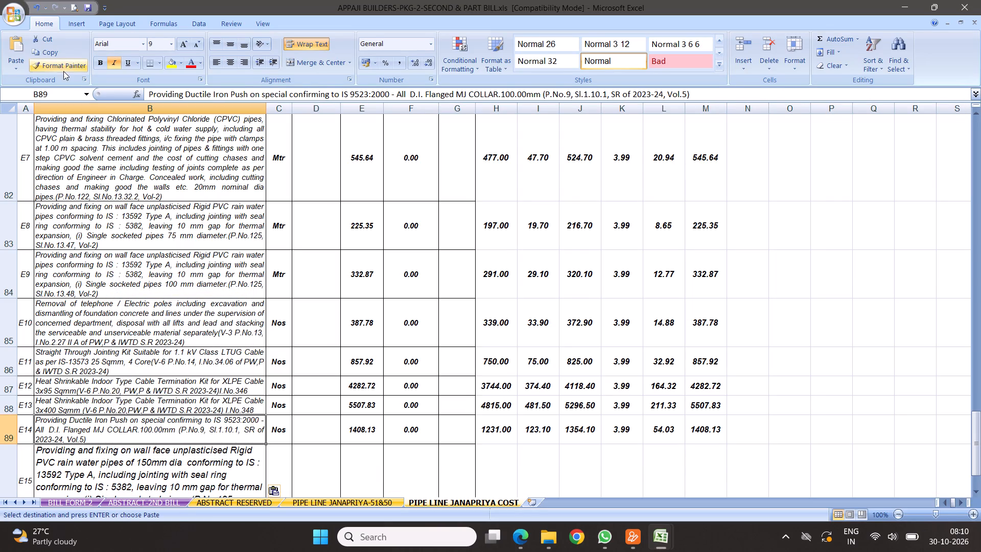
left_click(38, 68)
left_click(150, 470)
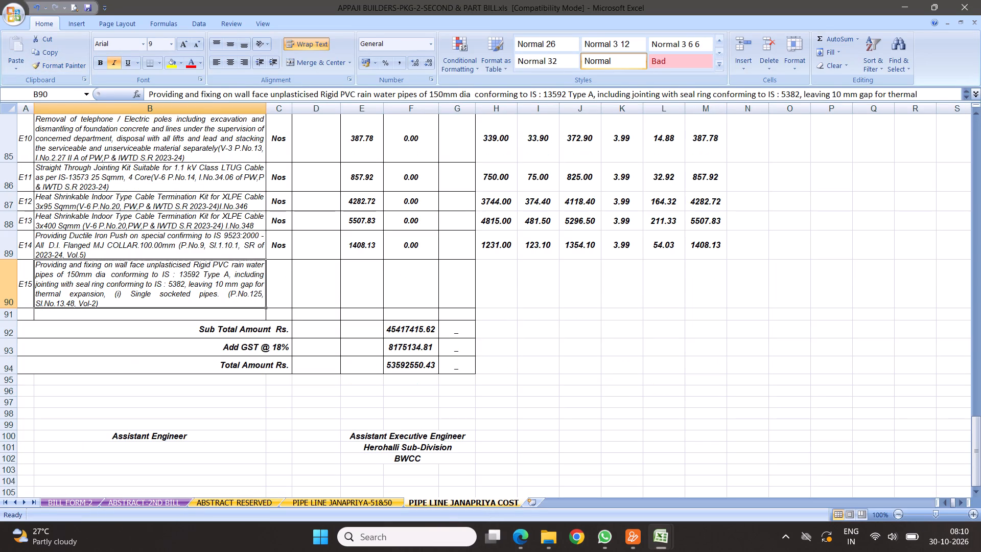
Enter Mtr as the unit of item E15.
left_click(279, 284)
key("shift+m")
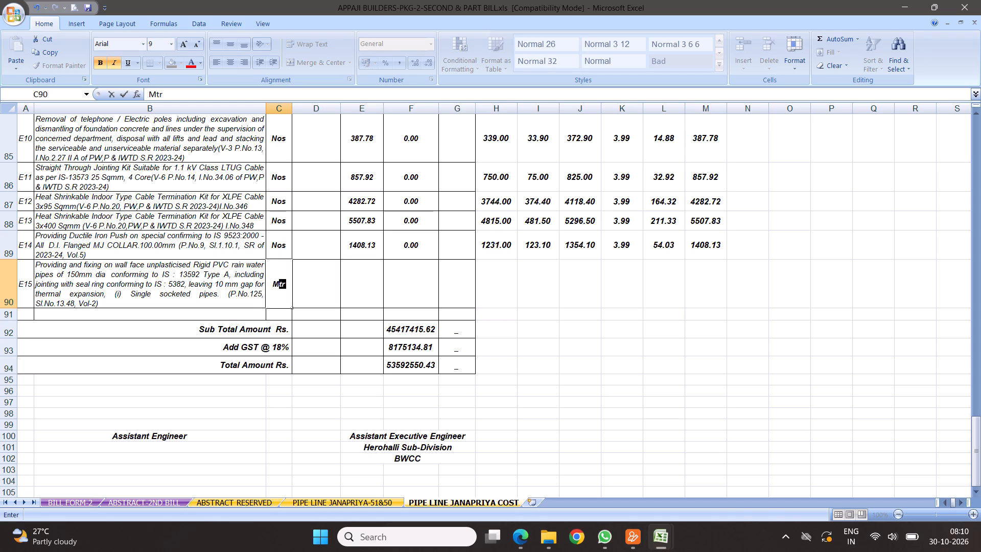
Copy item E14's rate calculation cells (columns H to M) into the E15 row and set its basic rate to 568.
left_click_drag(500, 250, 713, 248)
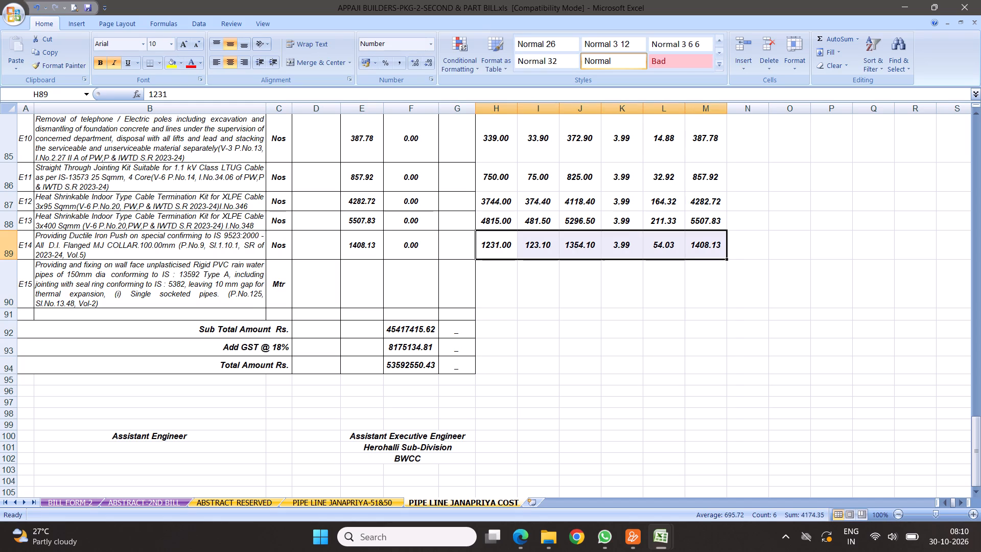
right_click(587, 249)
left_click(611, 273)
right_click(500, 270)
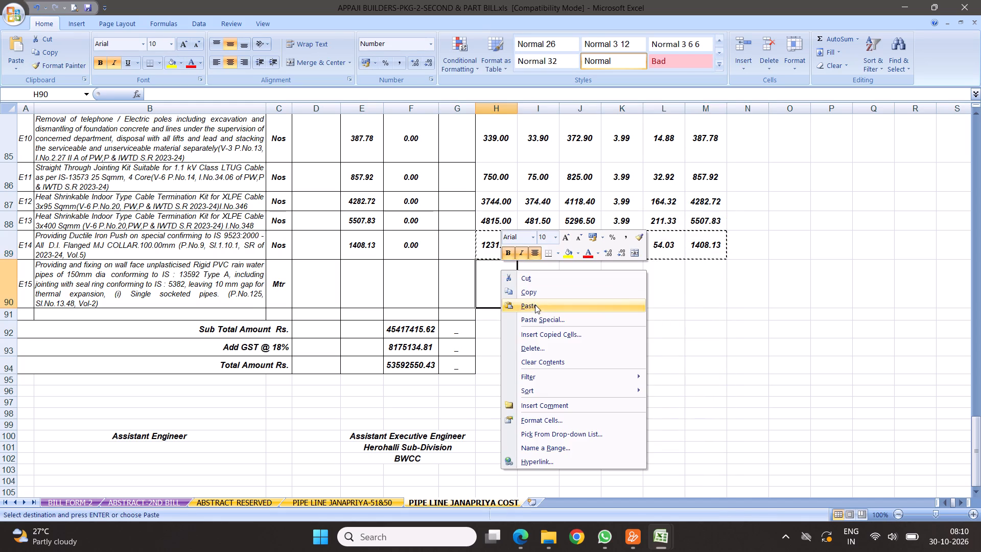
left_click(533, 306)
left_click(499, 290)
type("56")
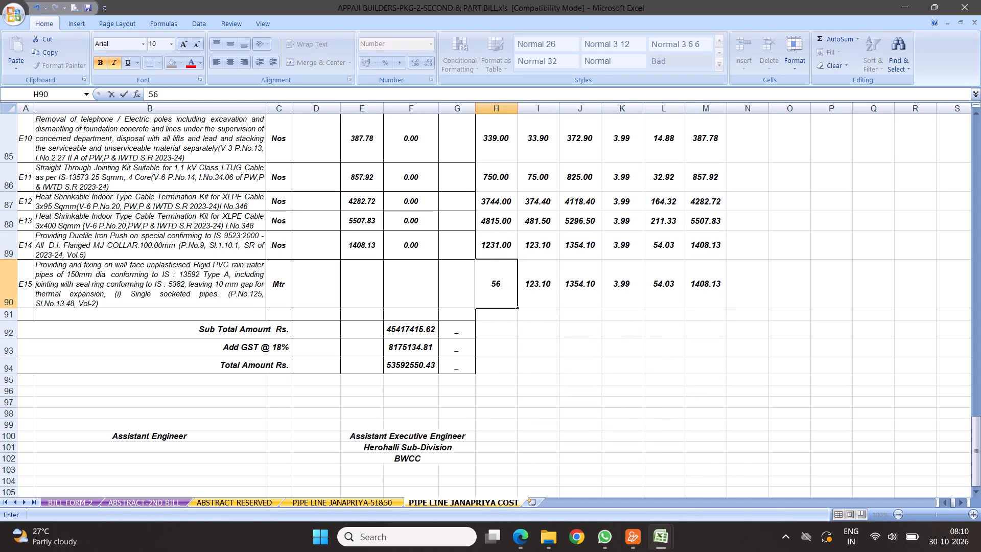
key("8")
left_click(613, 326)
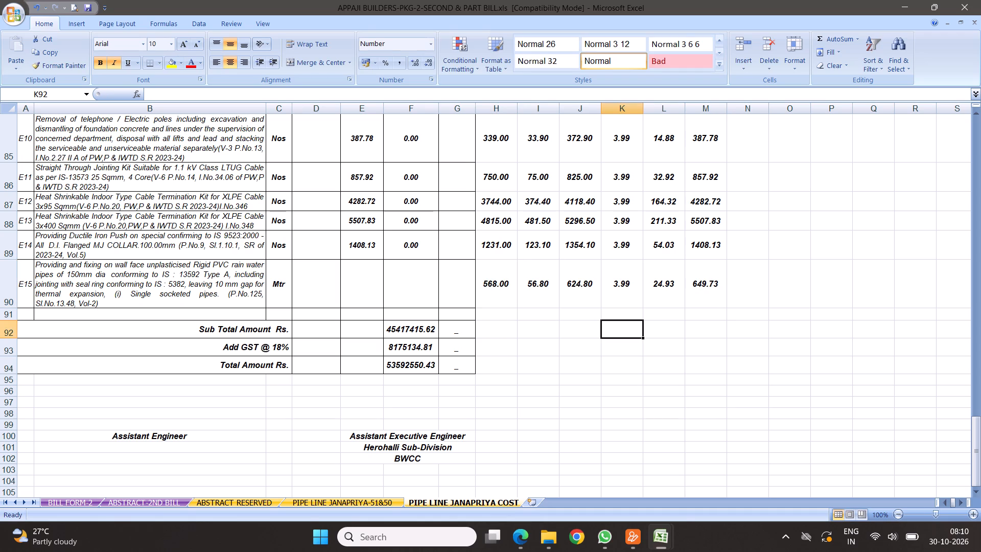
Link the E15 rate in column E to its calculated final rate in column M with a formula.
left_click(360, 246)
left_click(355, 287)
key("equal")
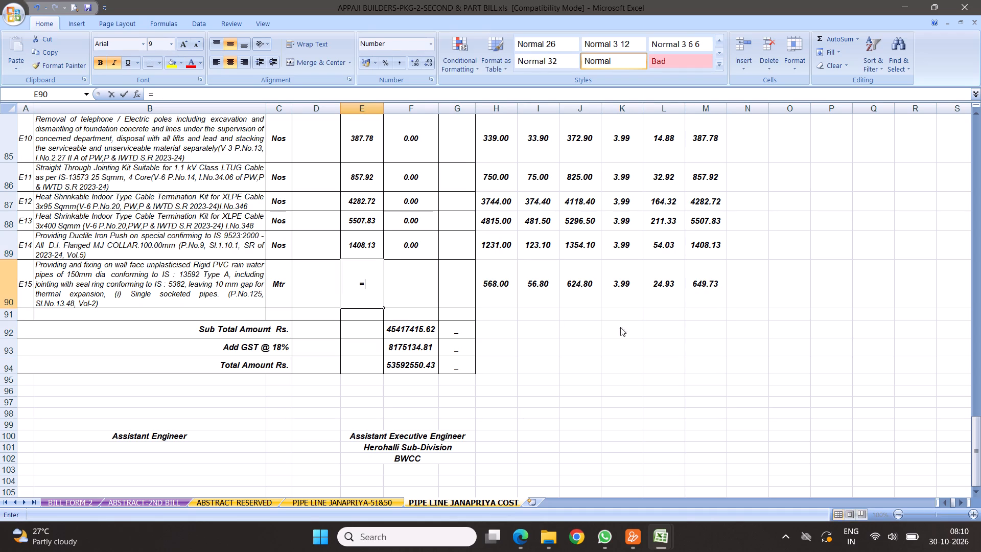
left_click(711, 283)
key("Return")
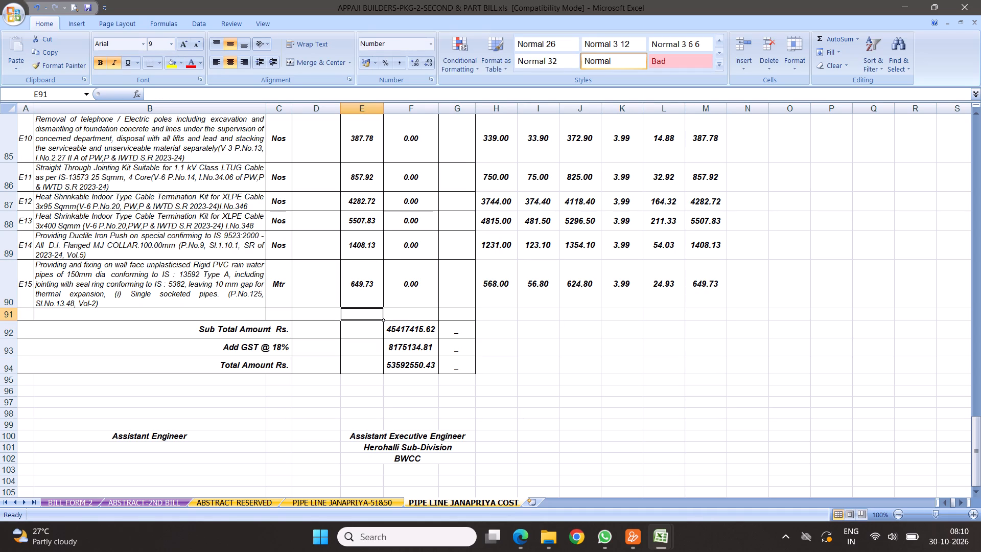
Check the range covered by the Sub Total Amount formula.
left_click(404, 326)
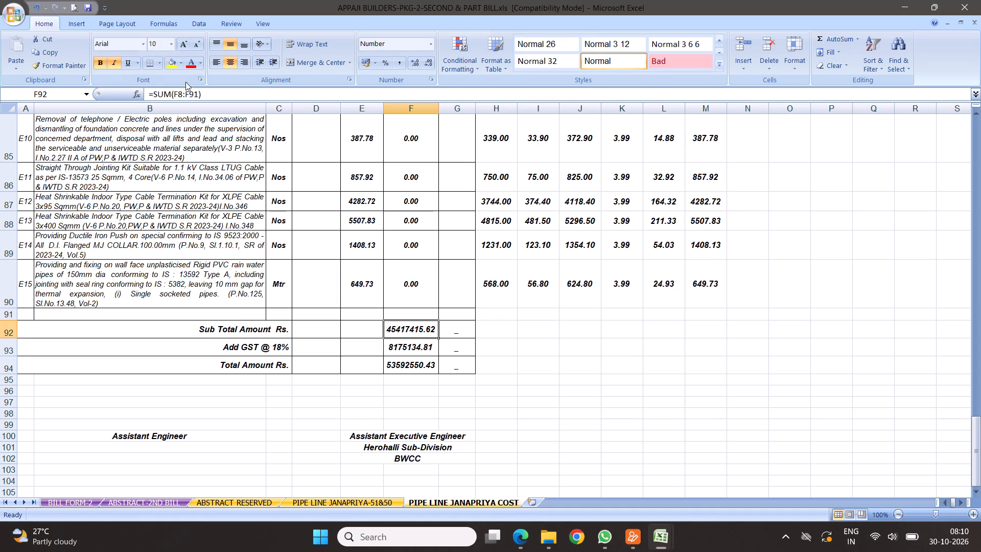
left_click(211, 90)
left_click(540, 325)
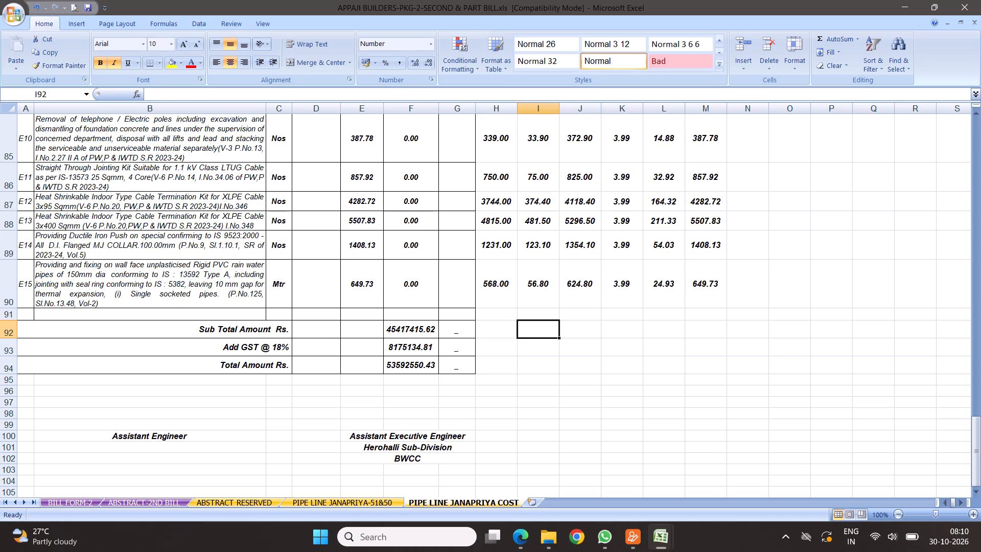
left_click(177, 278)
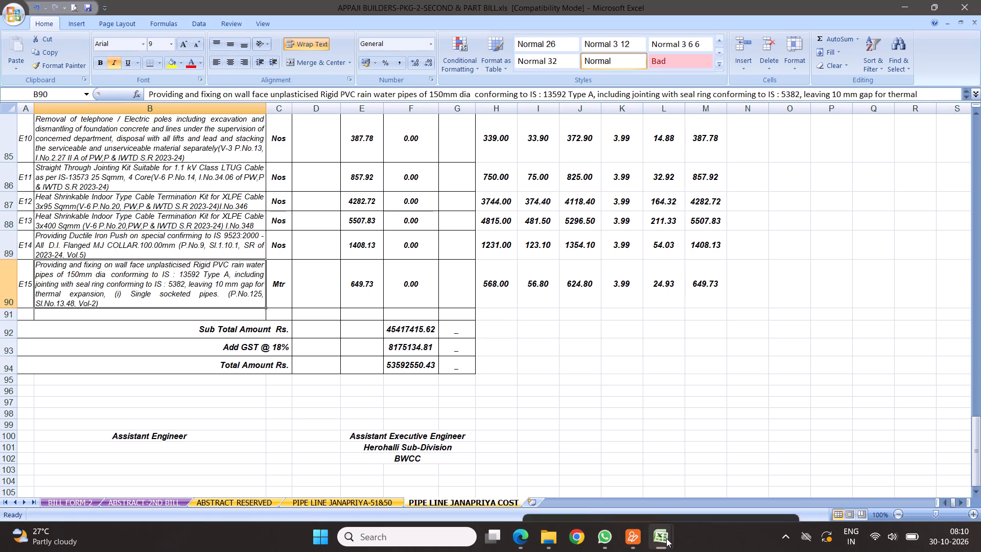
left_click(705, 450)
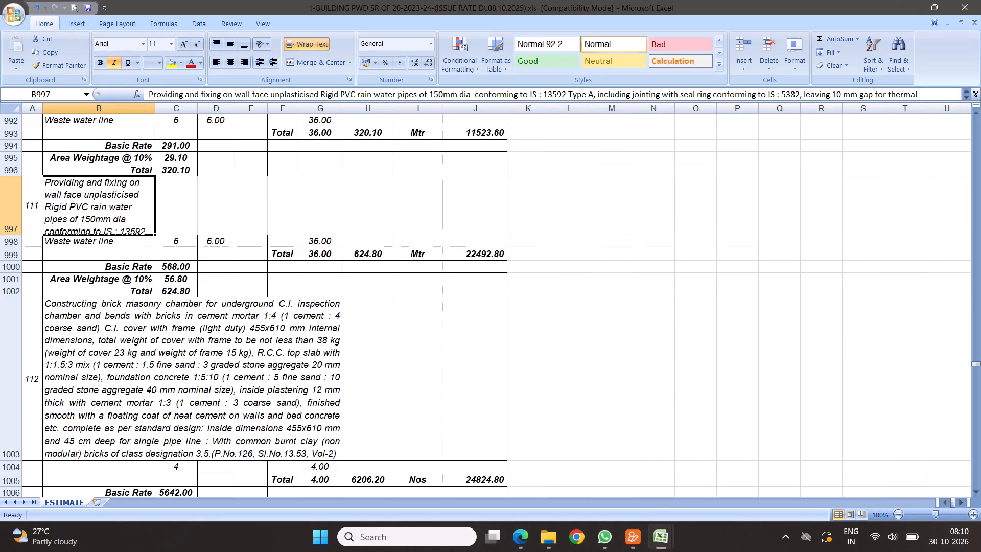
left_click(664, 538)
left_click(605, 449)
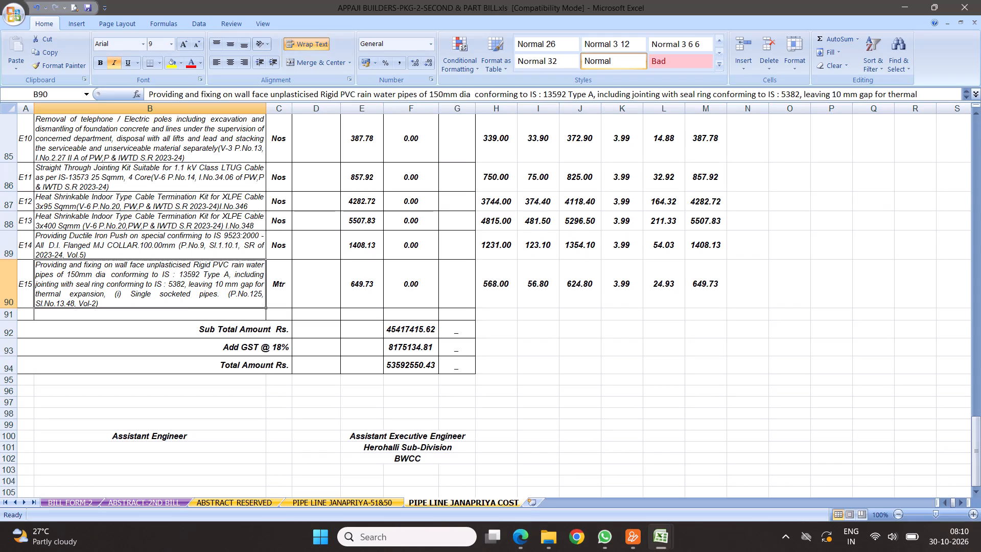
Insert a blank row at row 91, below item E14, in the ABSTRACT RESERVED sheet.
left_click(255, 503)
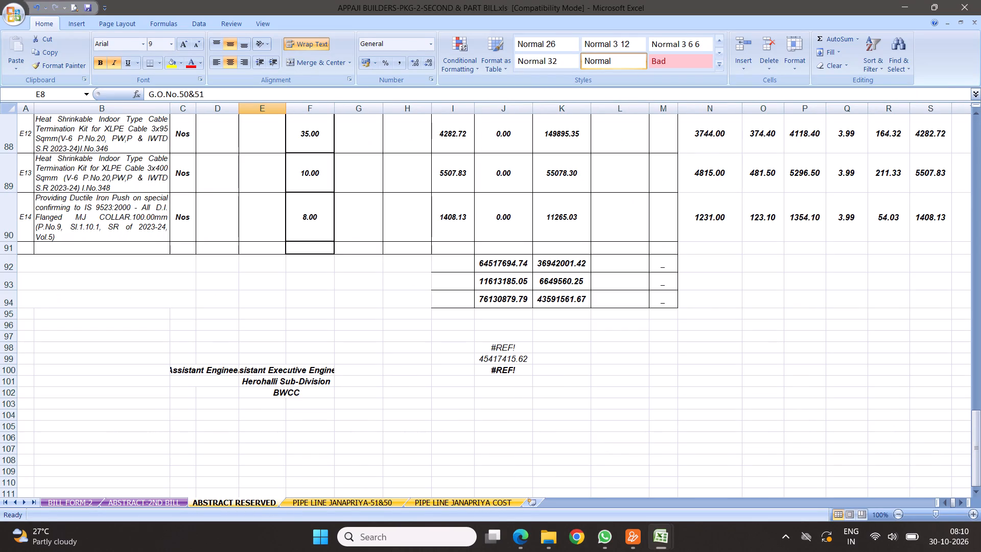
left_click(8, 249)
right_click(8, 249)
left_click(40, 313)
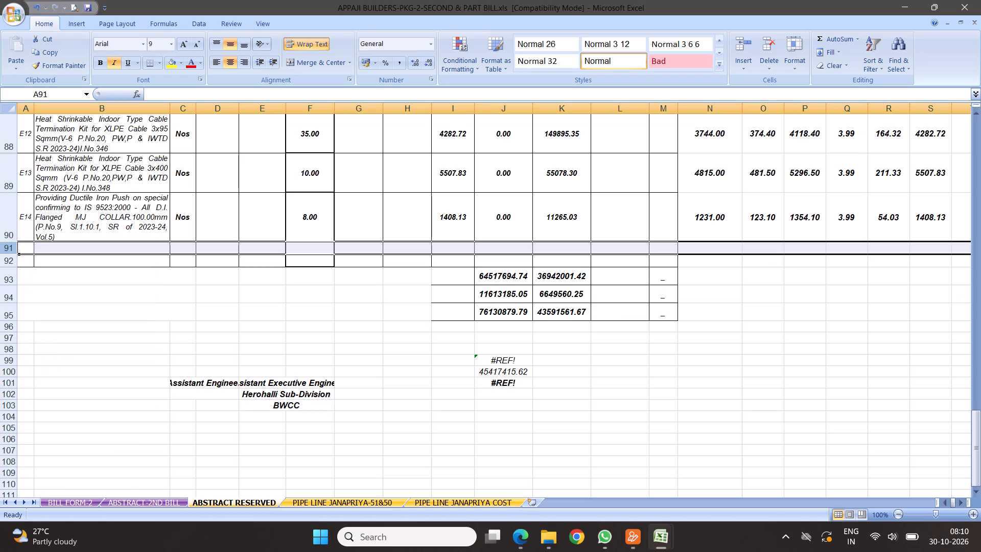
Extend the item number series from E14 down into the new row 91.
left_click(388, 212)
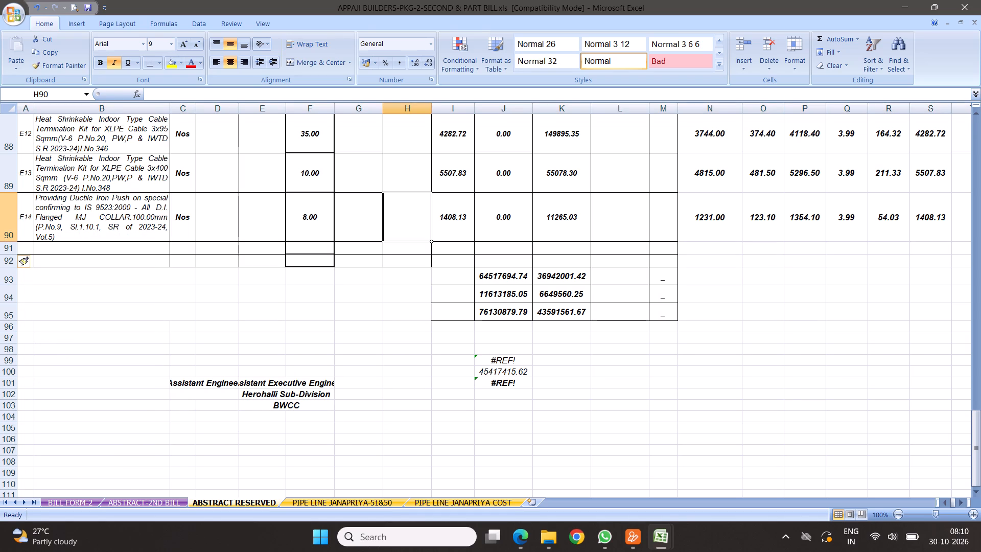
left_click(311, 212)
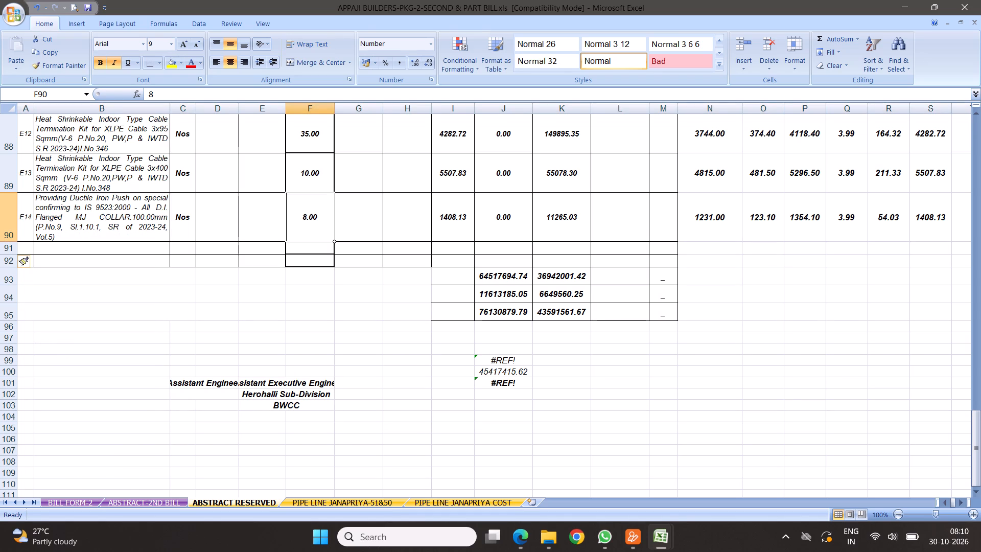
left_click(26, 223)
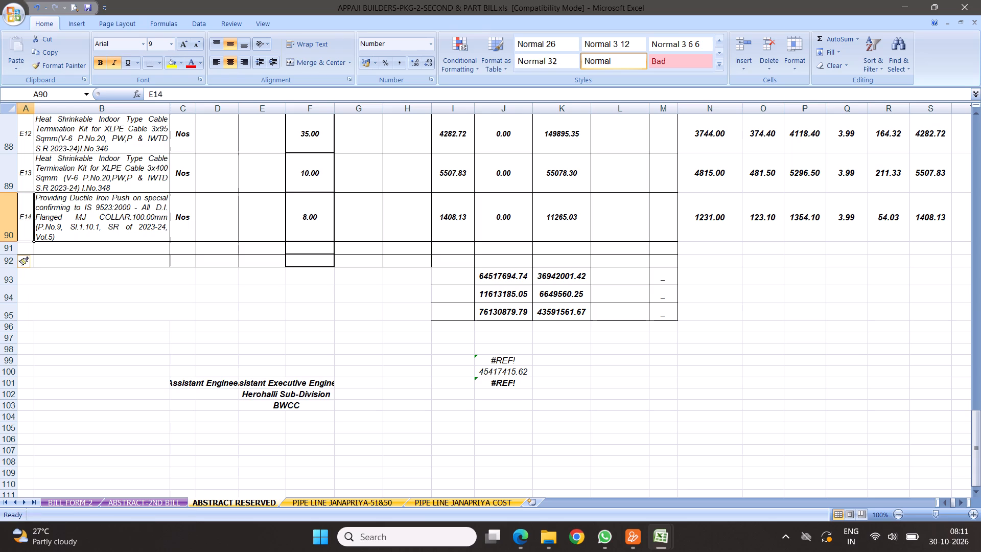
left_click_drag(31, 243, 29, 255)
Copy the E15 rain water pipe description from the PIPE LINE JANAPRIYA COST sheet into cell B91 of ABSTRACT RESERVED.
left_click(448, 502)
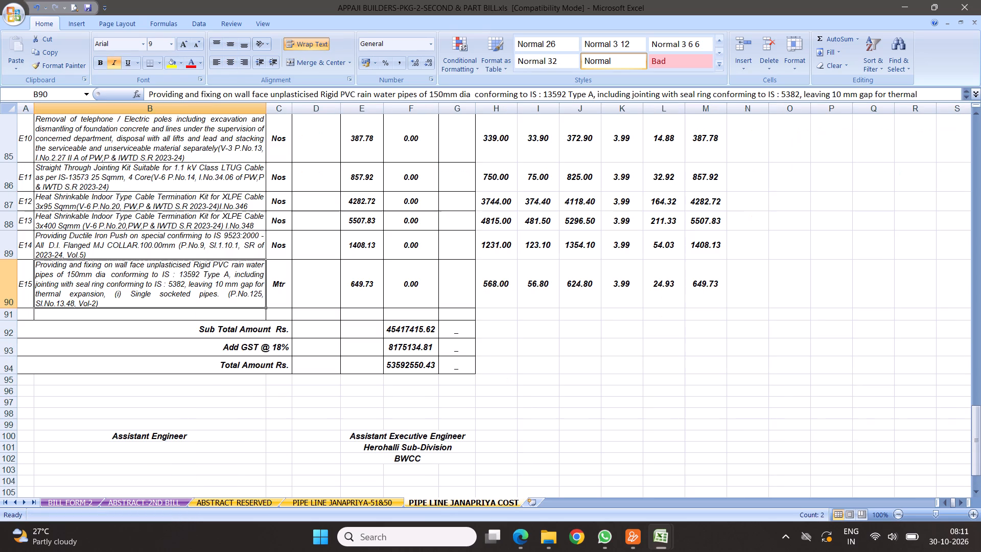
right_click(62, 289)
left_click(90, 309)
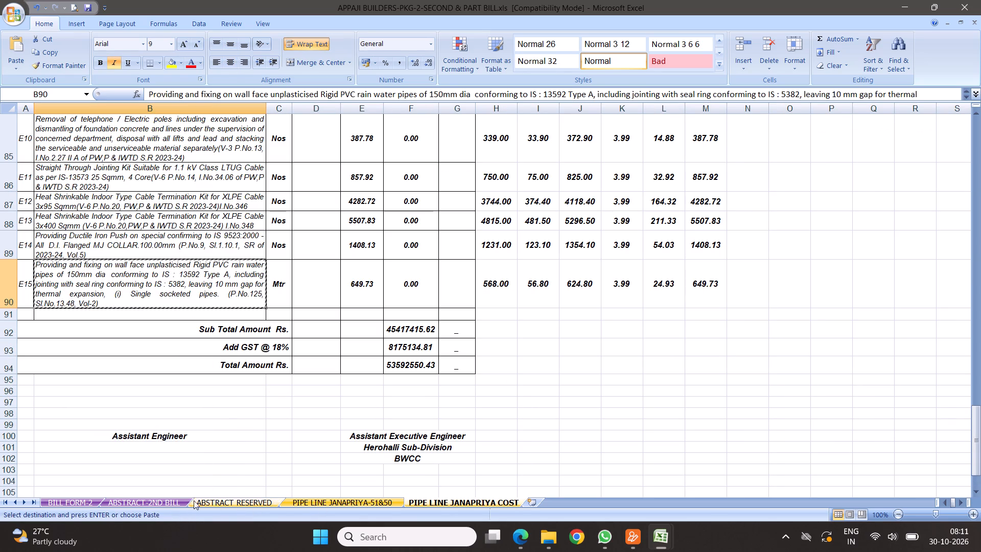
left_click(235, 500)
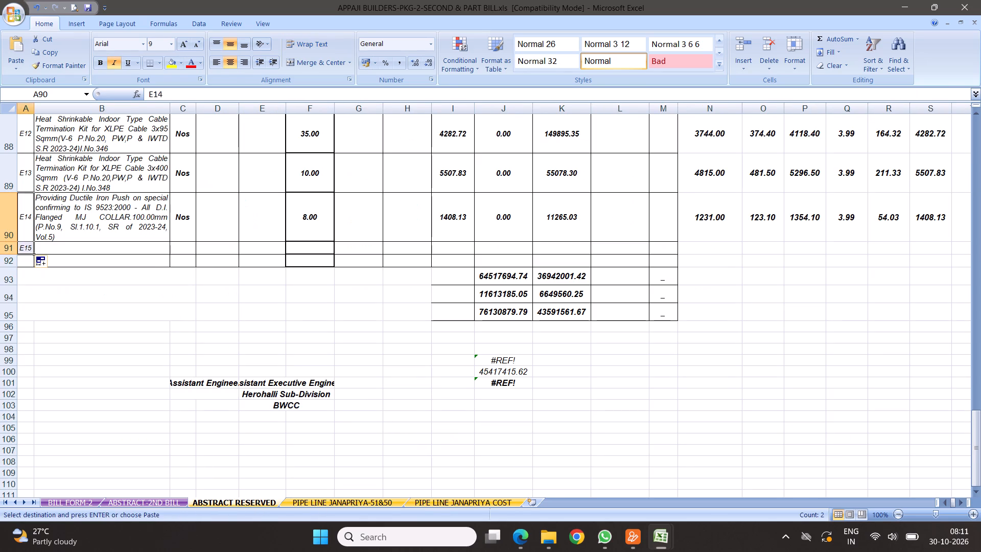
left_click(111, 250)
right_click(111, 250)
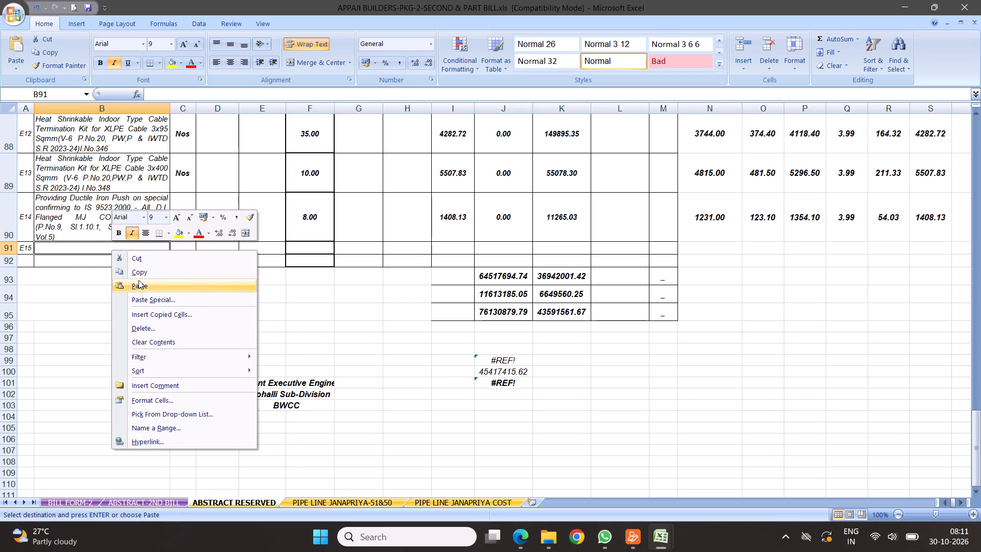
left_click(138, 280)
Enter Mtr as the unit for item E15 in the ABSTRACT RESERVED sheet.
left_click(176, 263)
key("m")
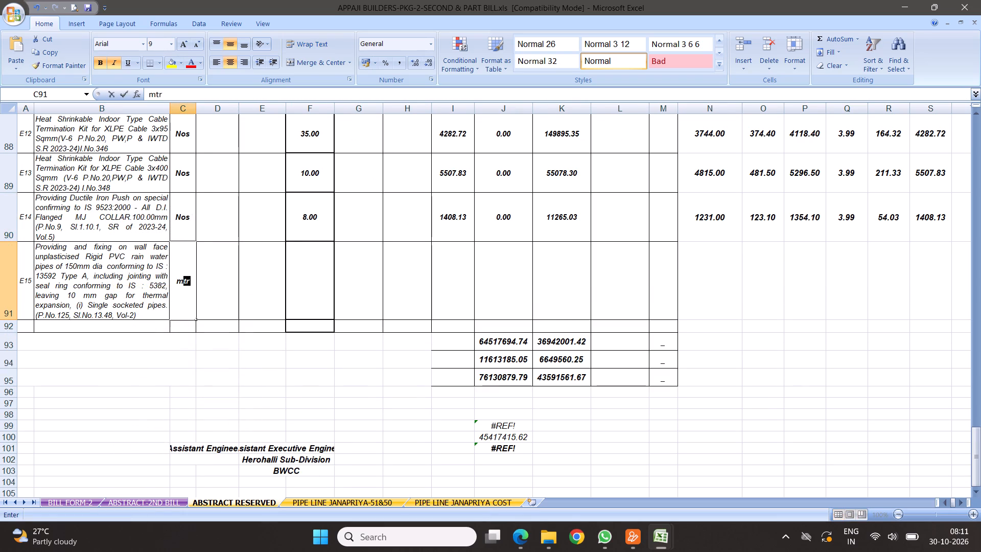
left_click(392, 290)
left_click(314, 277)
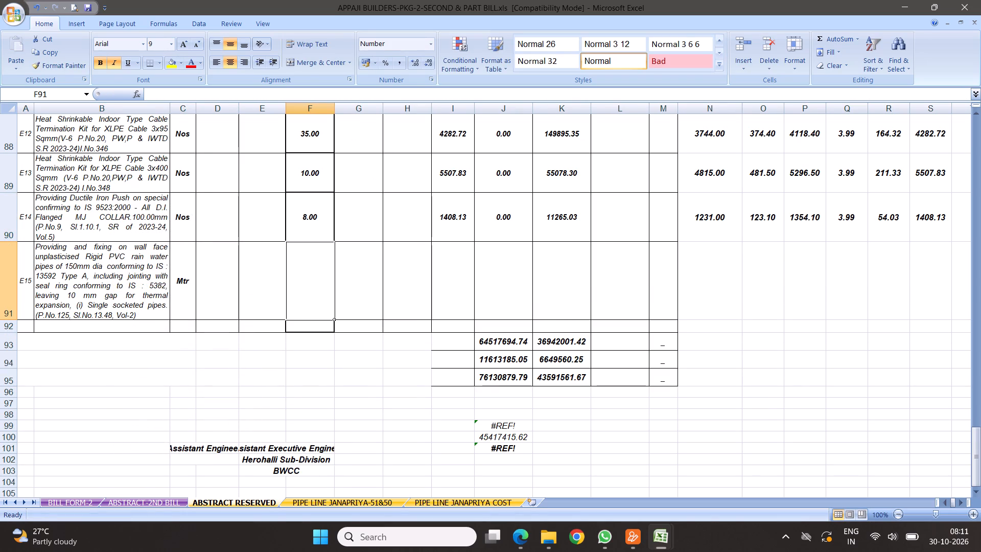
left_click(464, 277)
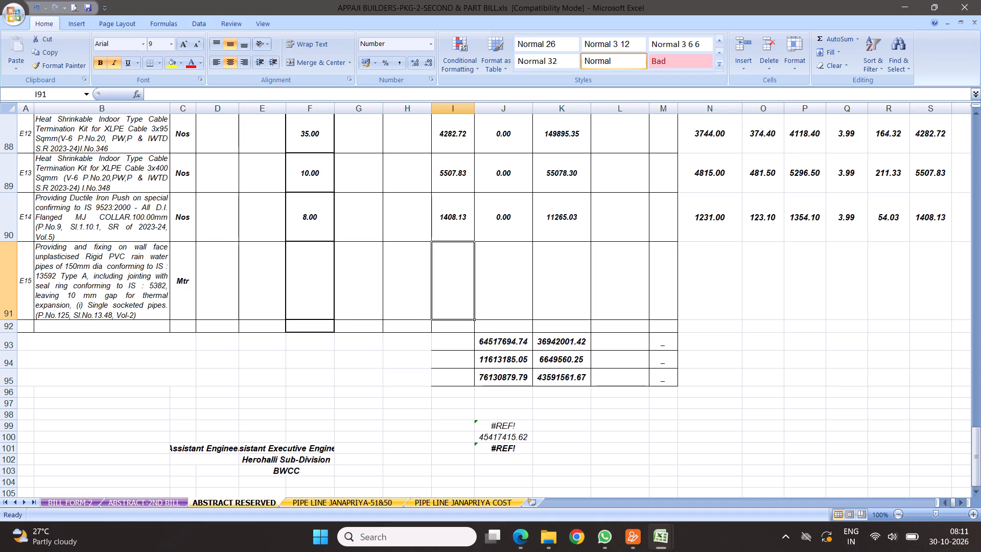
Copy the E15 rate calculation cells H90 to M90 from PIPE LINE JANAPRIYA COST into row 91 of ABSTRACT RESERVED, starting at column N.
left_click(487, 501)
left_click_drag(504, 288, 741, 285)
left_click_drag(501, 271, 706, 283)
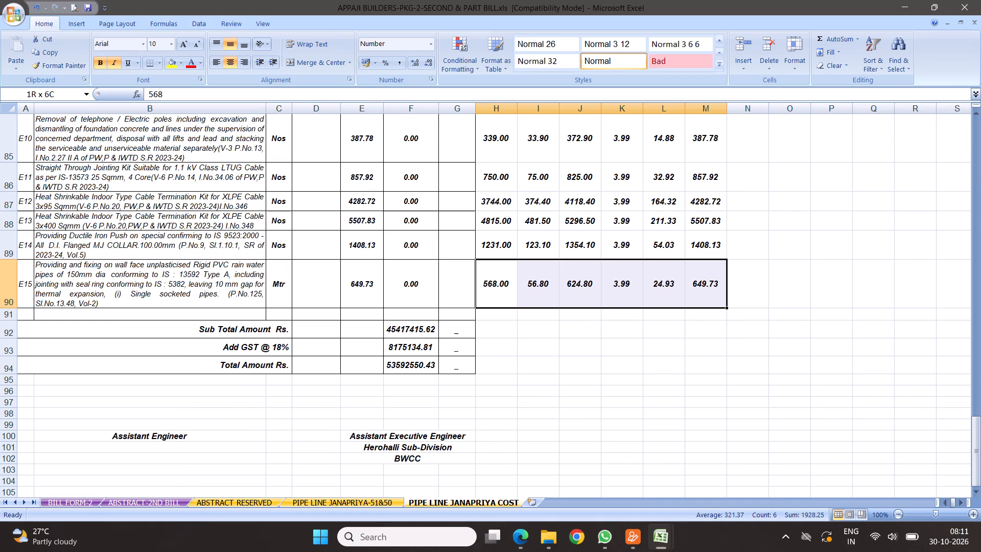
left_click_drag(706, 283, 705, 283)
right_click(509, 289)
left_click(541, 311)
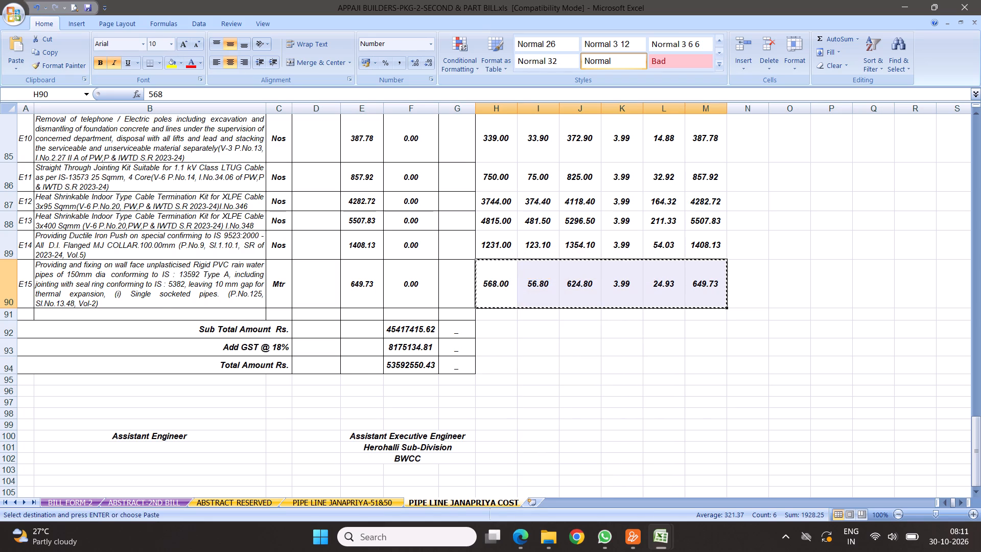
left_click(383, 504)
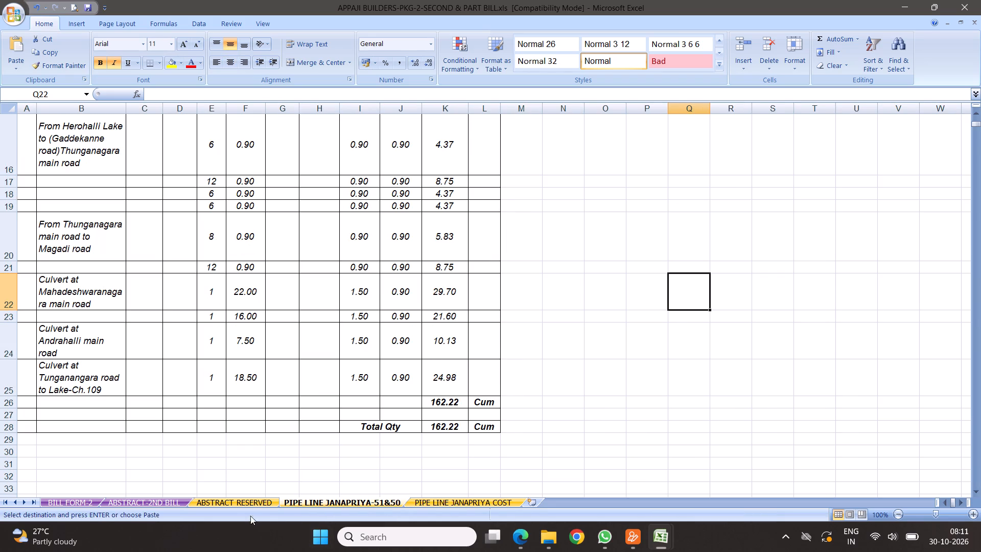
left_click(246, 503)
right_click(699, 274)
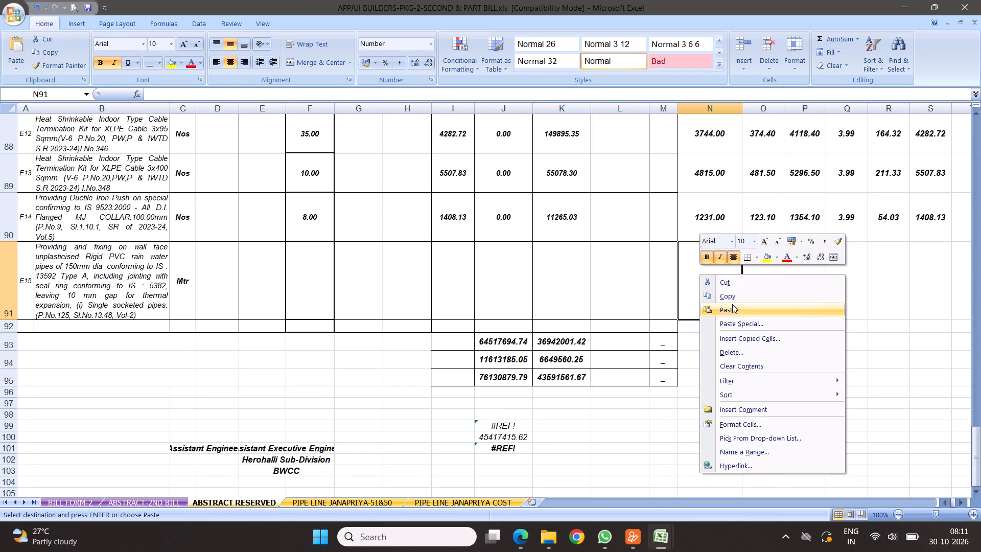
left_click(731, 305)
Link the E15 rate in cell I91 to its calculated final rate with the formula =S91.
left_click(440, 254)
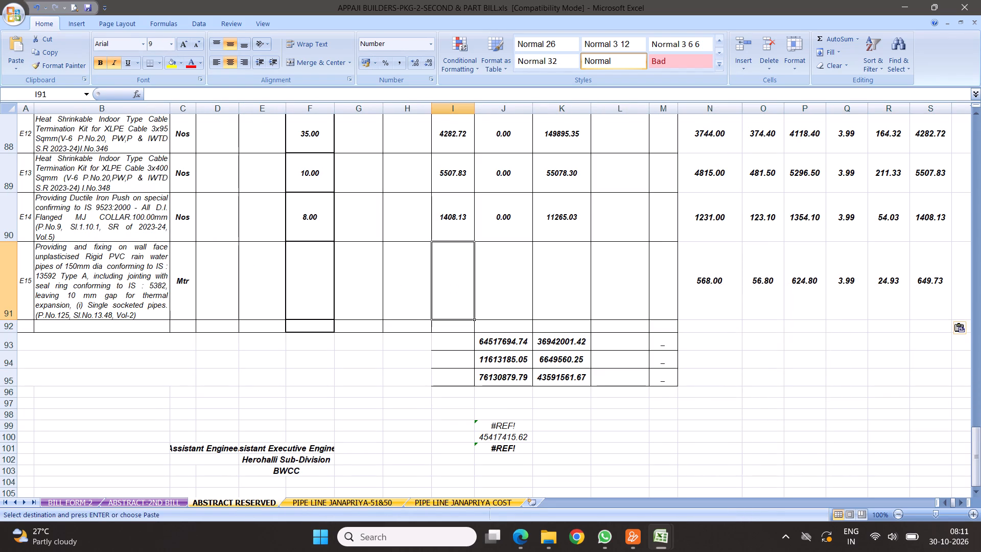
key("equal")
left_click(924, 281)
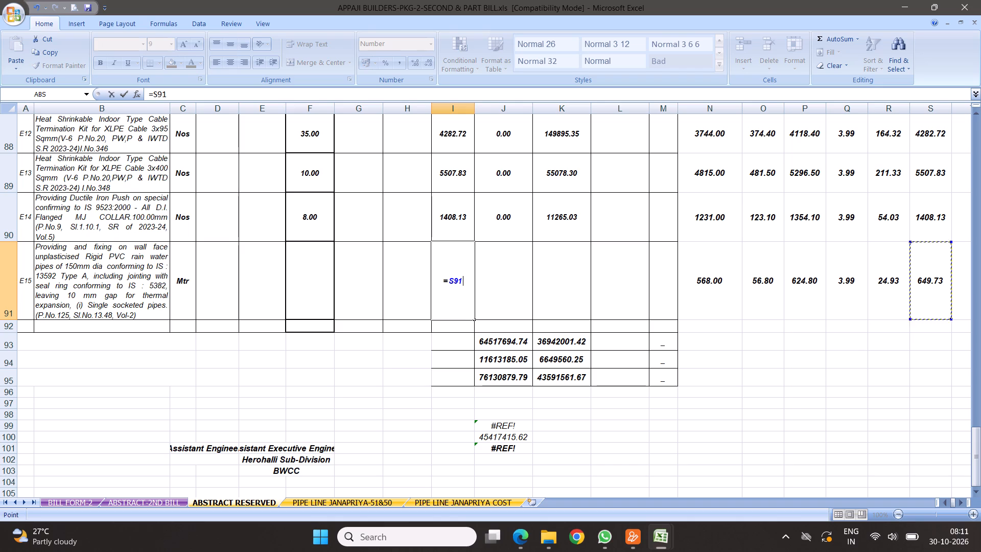
key("Return")
Extend the Reserved Amount formula from E14 in cell K90 down to the E15 row.
left_click(559, 211)
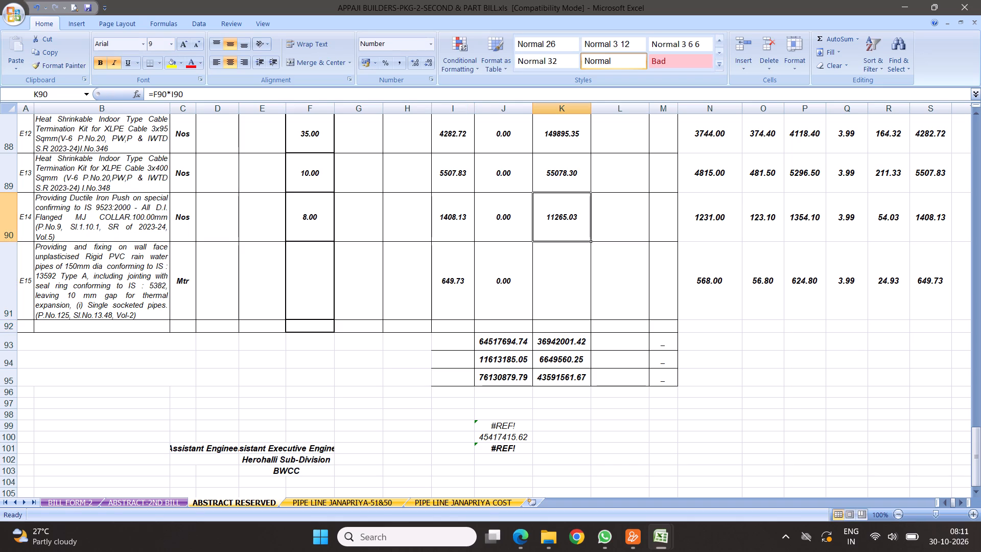
left_click_drag(591, 239, 579, 295)
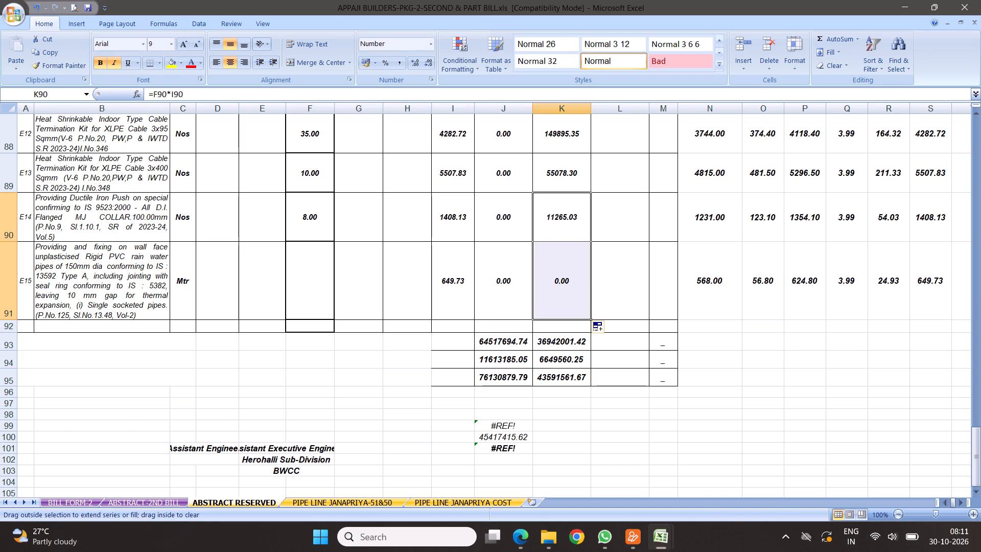
Examine the bill quantity column headings and the Amount and Reserved Amount total formulas in the ABSTRACT RESERVED sheet.
scroll(386, 219, "up", 20)
scroll(386, 219, "up", 14)
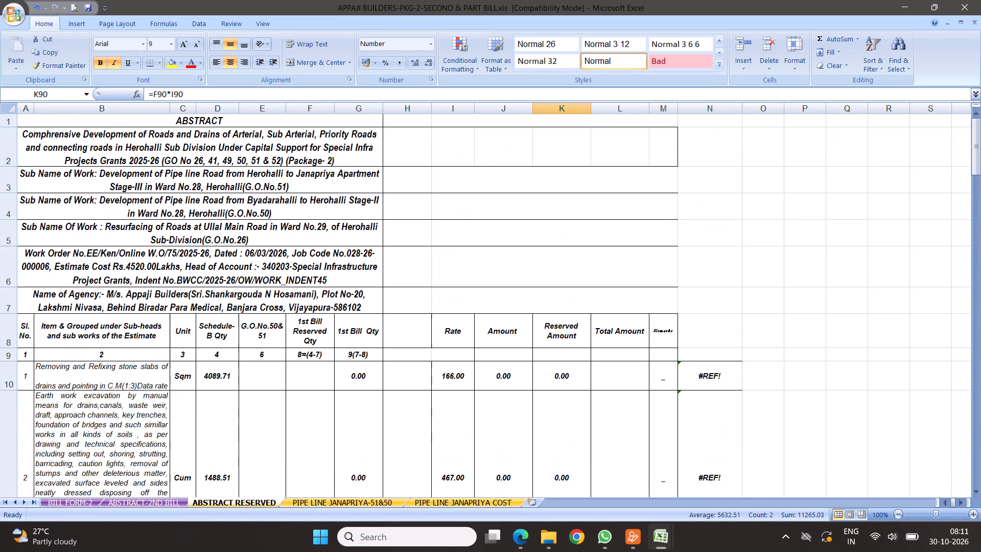
scroll(386, 219, "up", 2)
left_click(347, 332)
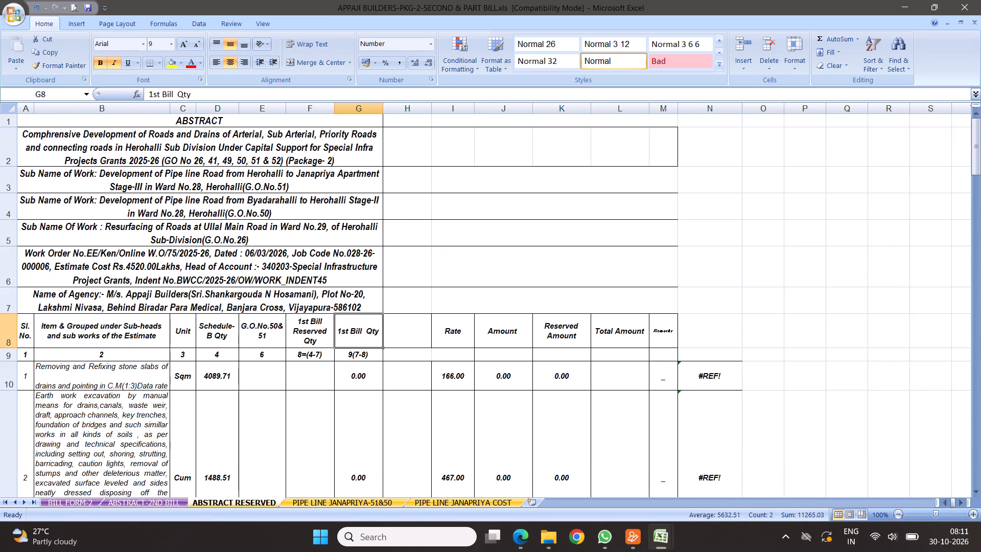
scroll(688, 336, "down", 5)
scroll(603, 335, "down", 14)
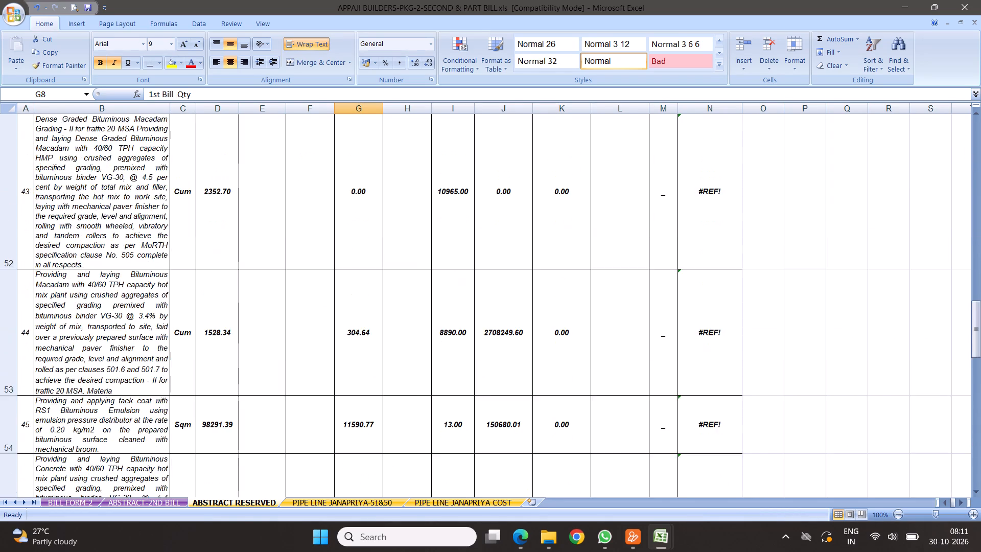
scroll(666, 272, "down", 13)
scroll(659, 236, "up", 1)
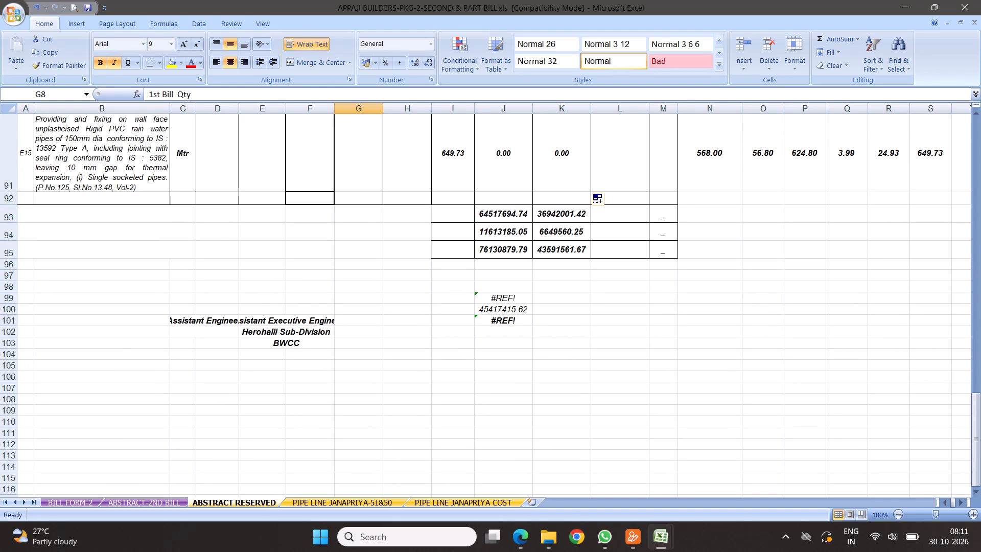
left_click_drag(507, 213, 569, 216)
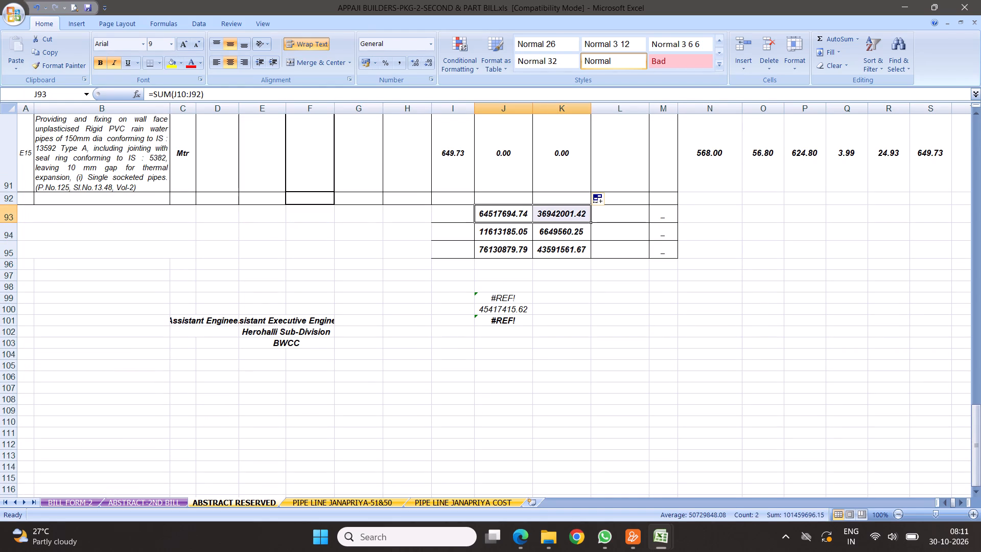
scroll(375, 257, "up", 13)
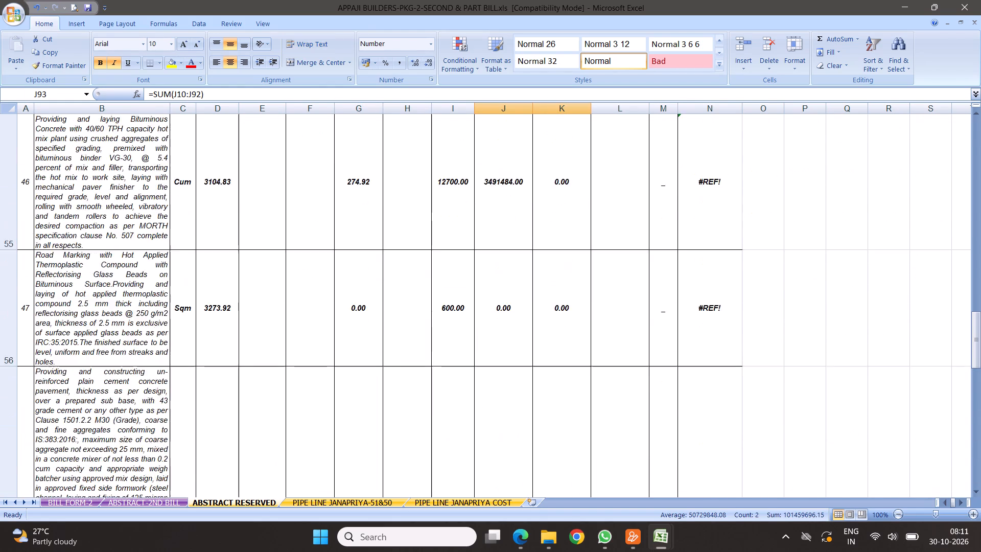
scroll(374, 257, "up", 20)
scroll(374, 257, "up", 3)
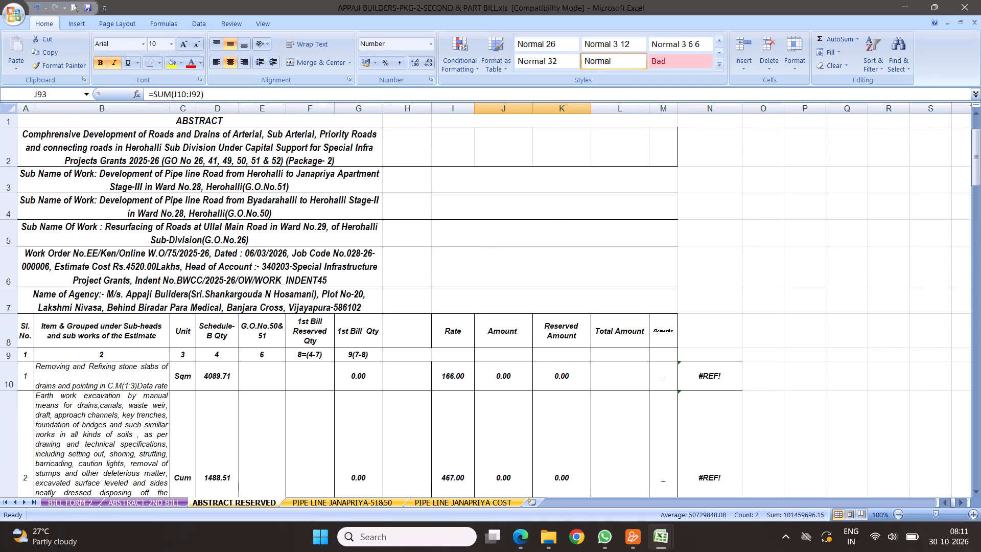
left_click(308, 338)
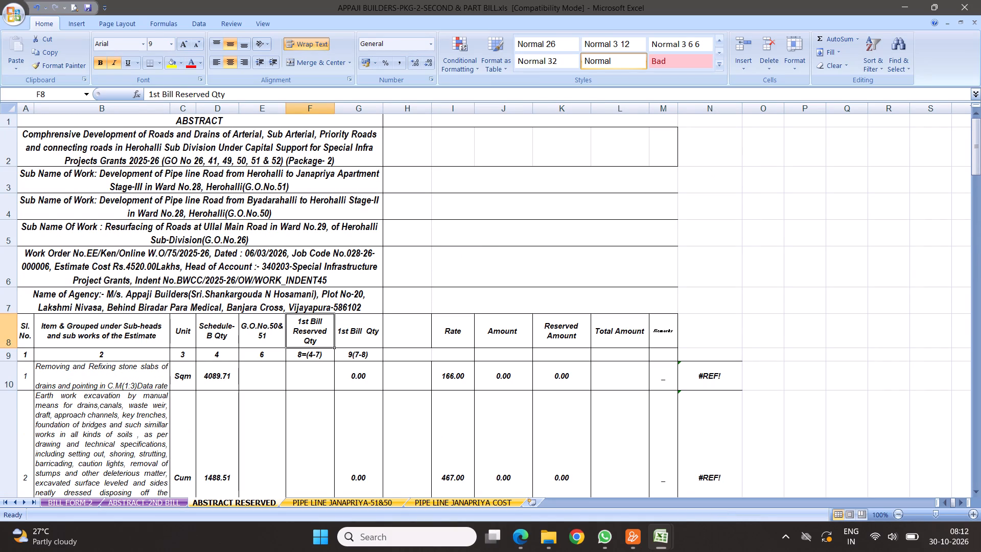
left_click(346, 332)
left_click(403, 327)
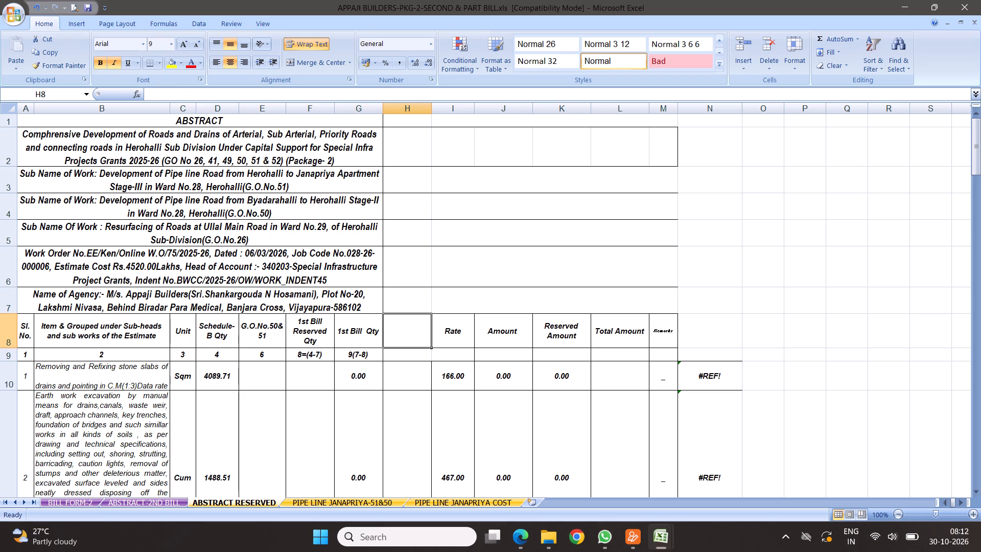
Review the ABSTRACT-2ND BILL sheet down to its grand totals and certificates, and open the BILL FORM-2 sheet.
left_click(154, 505)
scroll(381, 350, "down", 12)
scroll(241, 322, "down", 4)
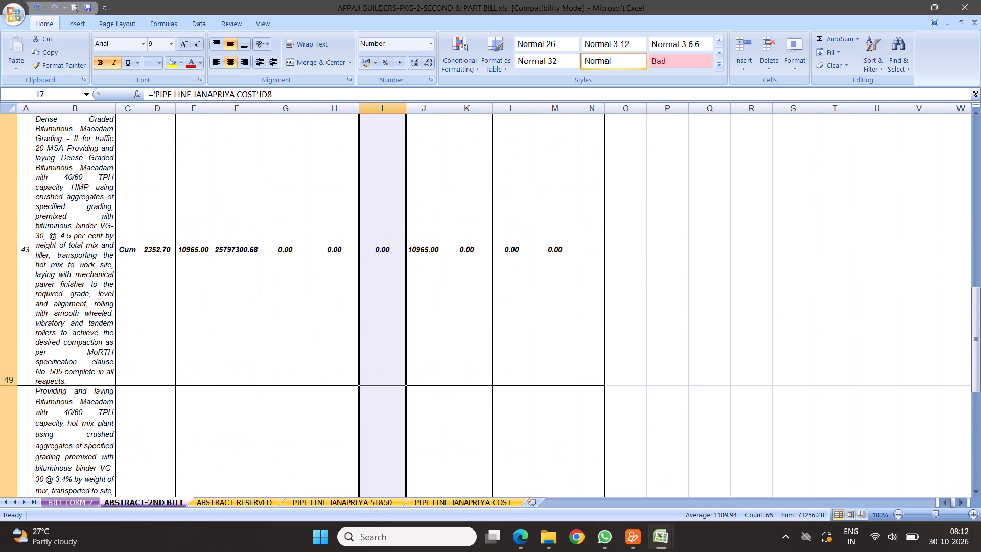
scroll(228, 321, "down", 8)
scroll(273, 294, "down", 2)
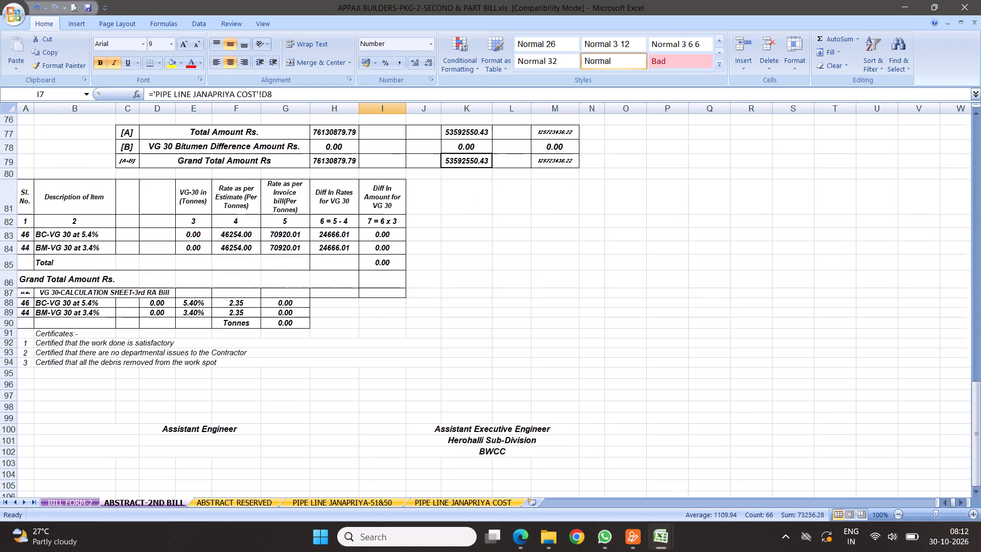
left_click(71, 503)
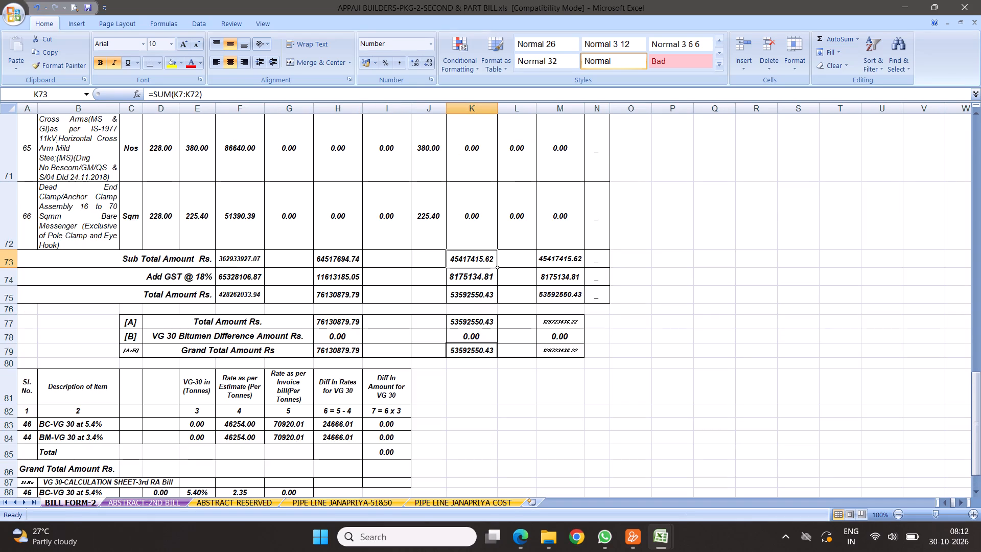
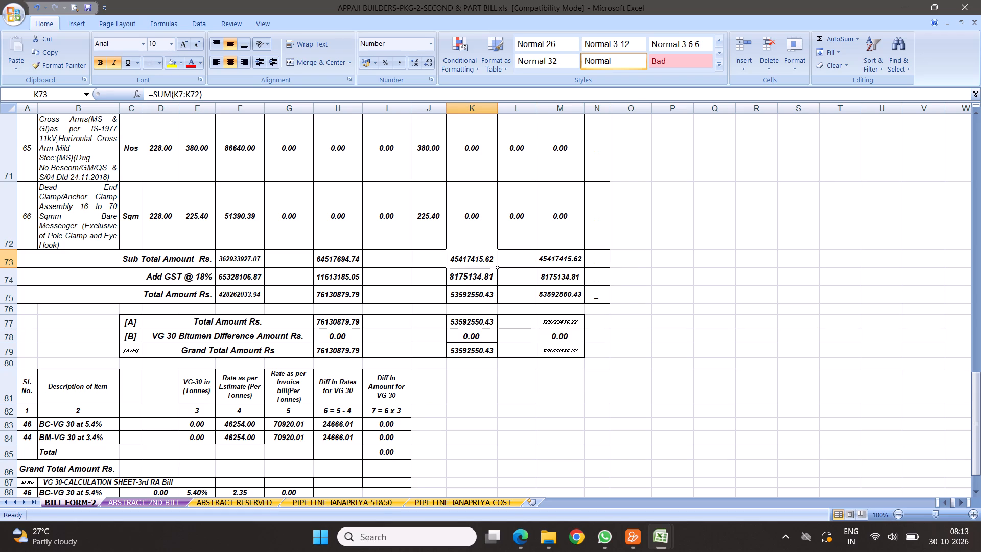
Look through the PIPE LINE JANAPRIYA-51&50 measurement sheet, from its first items to its end, for a measurement block to reuse.
left_click(443, 505)
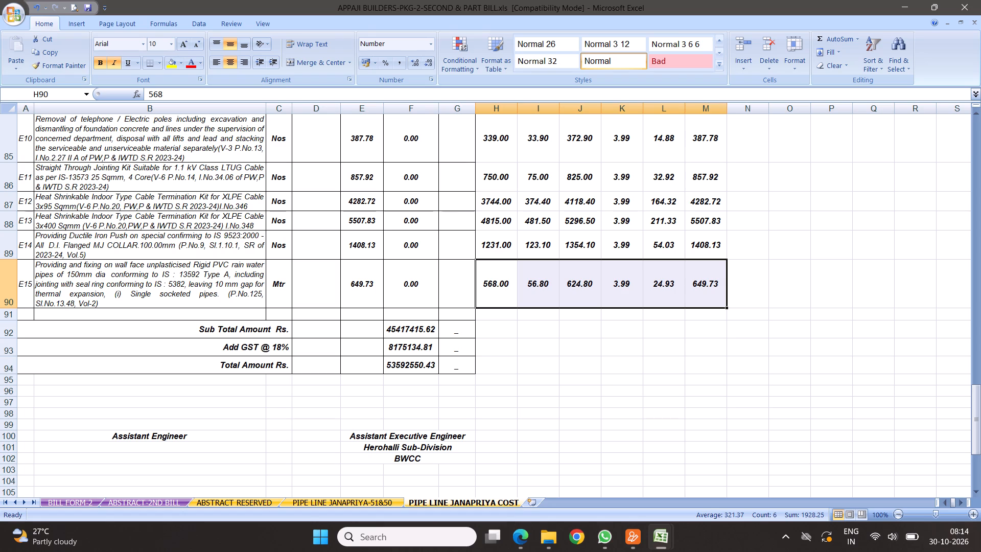
left_click(314, 279)
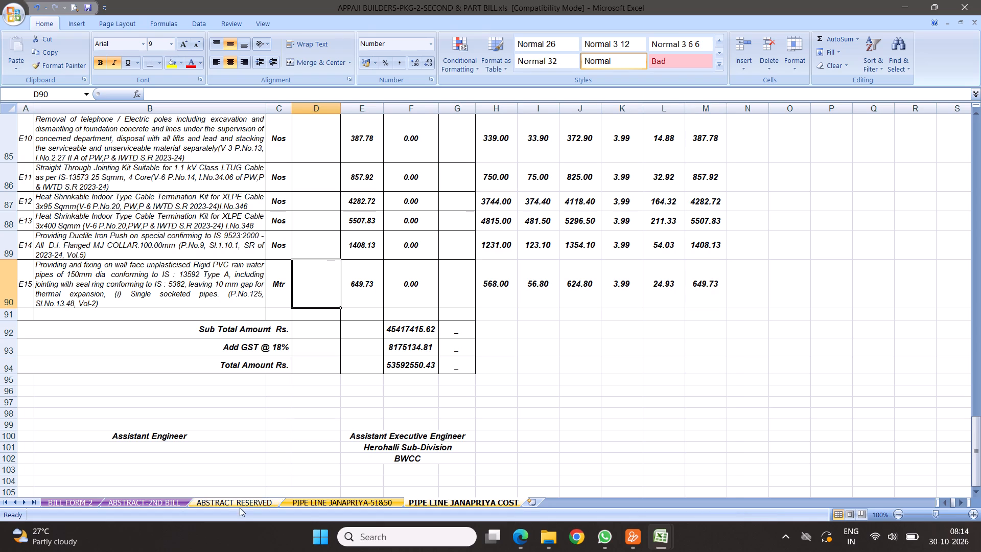
left_click(328, 503)
scroll(237, 336, "up", 4)
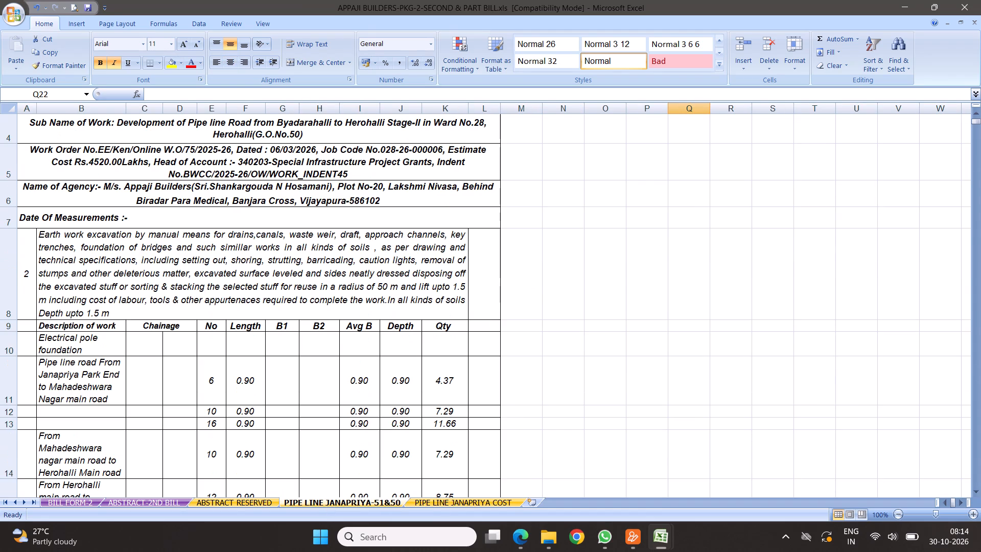
scroll(297, 373, "down", 7)
scroll(306, 326, "down", 5)
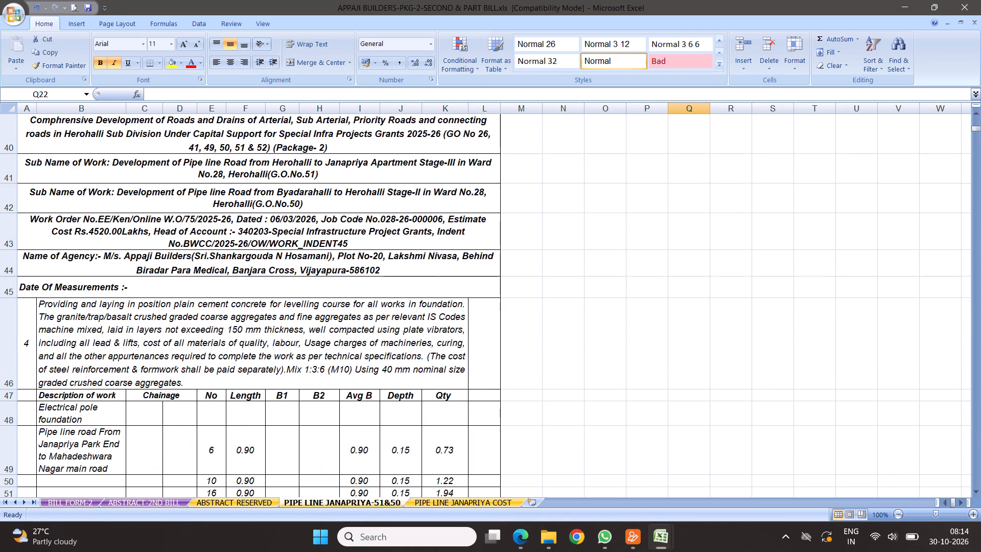
scroll(310, 321, "down", 2)
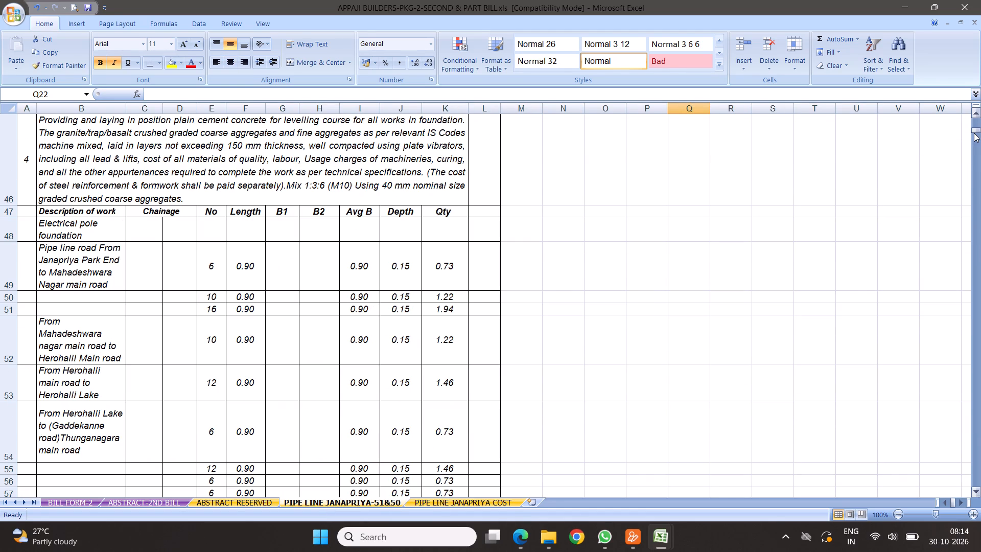
left_click_drag(975, 129, 973, 478)
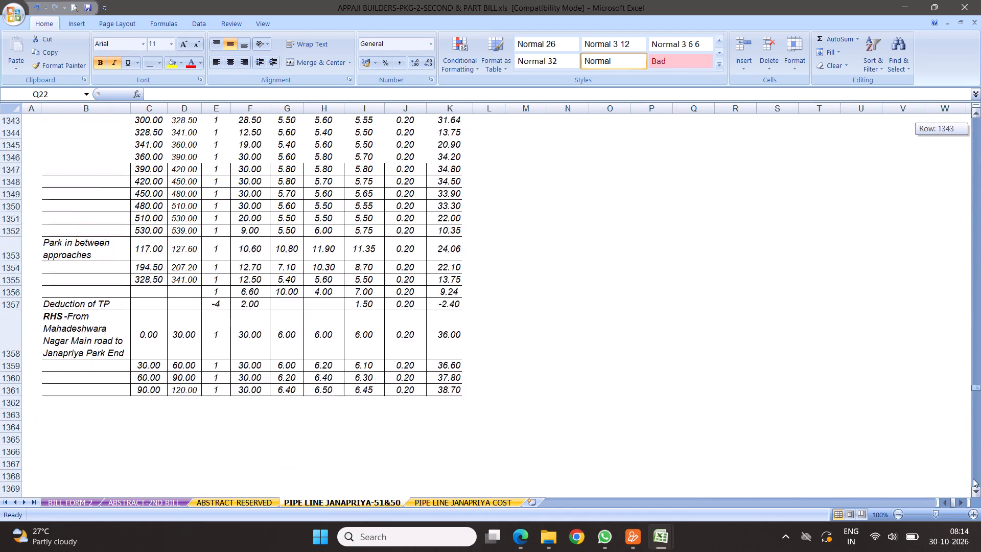
left_click_drag(973, 478, 973, 506)
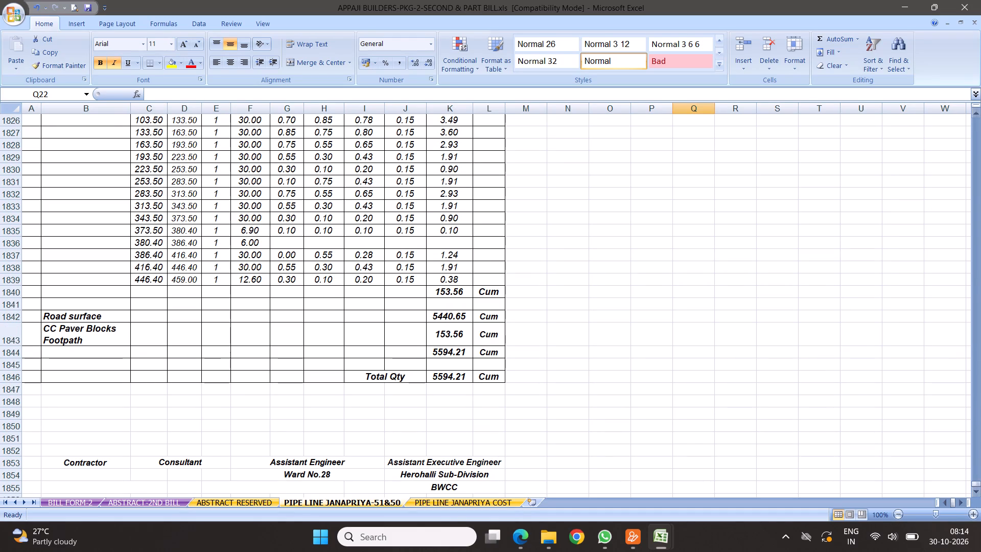
left_click_drag(974, 483, 980, 453)
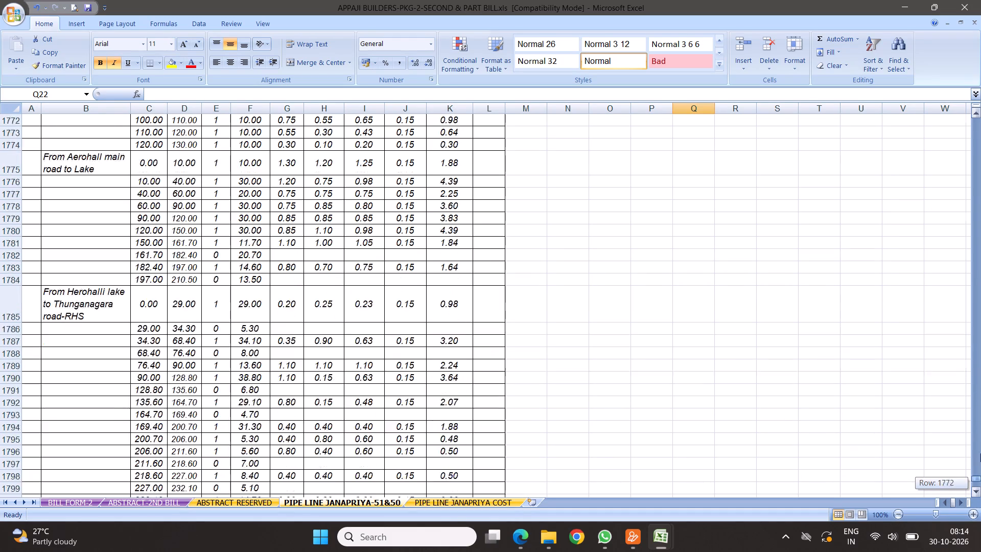
left_click_drag(980, 453, 980, 343)
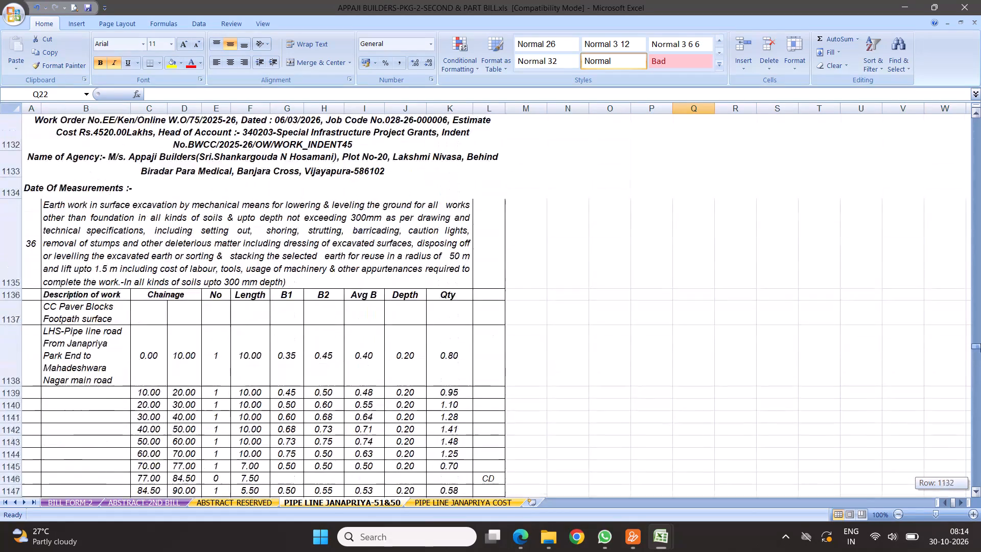
left_click_drag(980, 343, 980, 303)
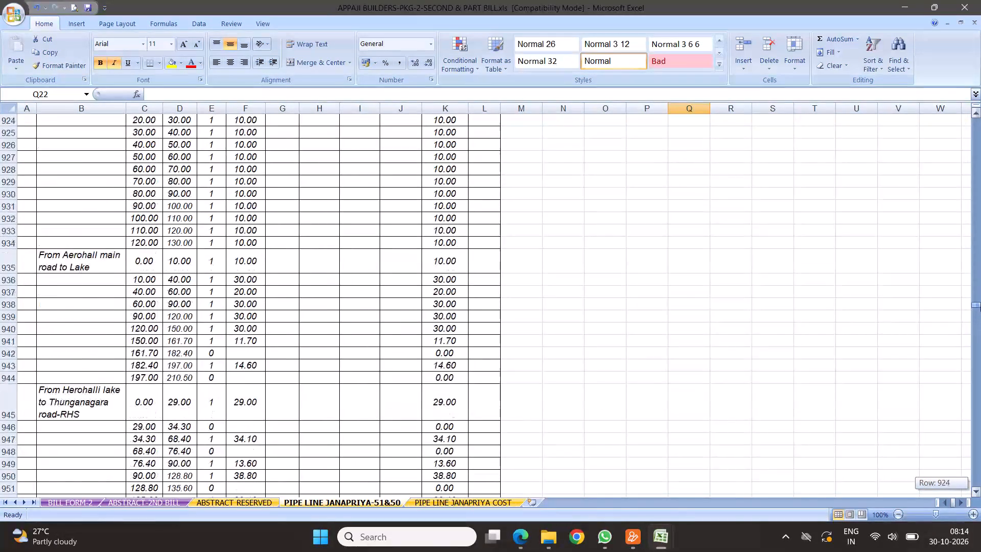
left_click_drag(980, 303, 980, 255)
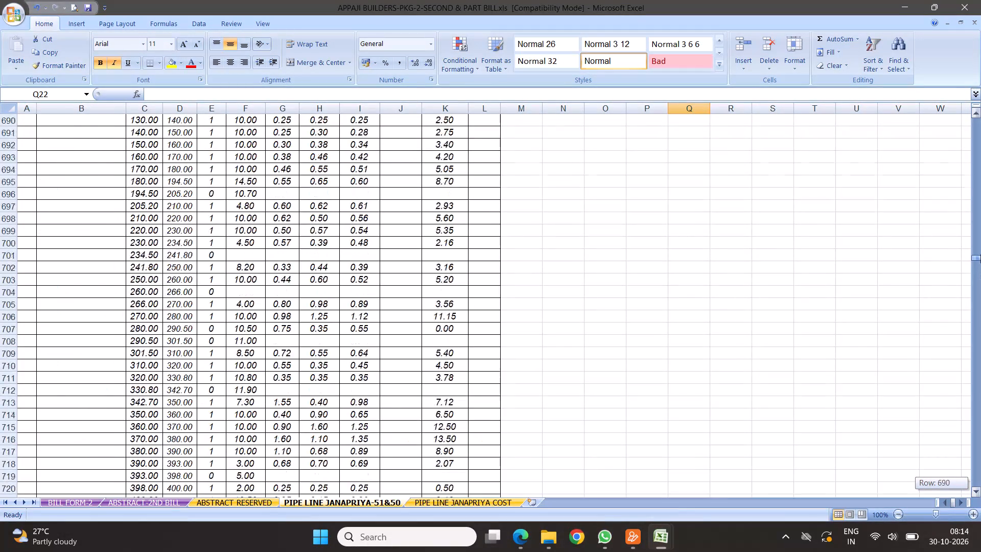
left_click_drag(980, 255, 980, 240)
Copy the entire rows of the item 19 precast drain cover slab measurement block, from the blank row 594 through its signature lines.
scroll(83, 270, "up", 6)
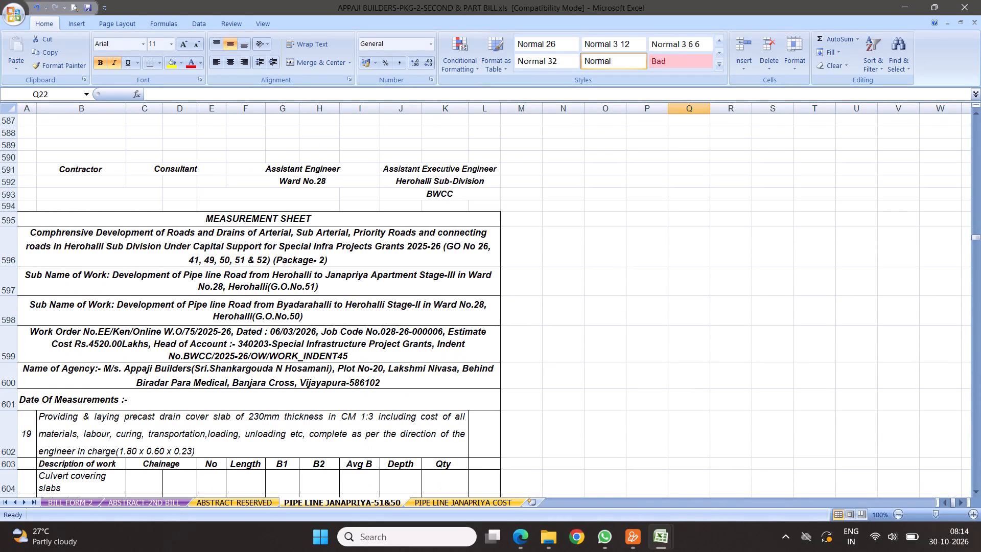
left_click_drag(11, 220, 32, 265)
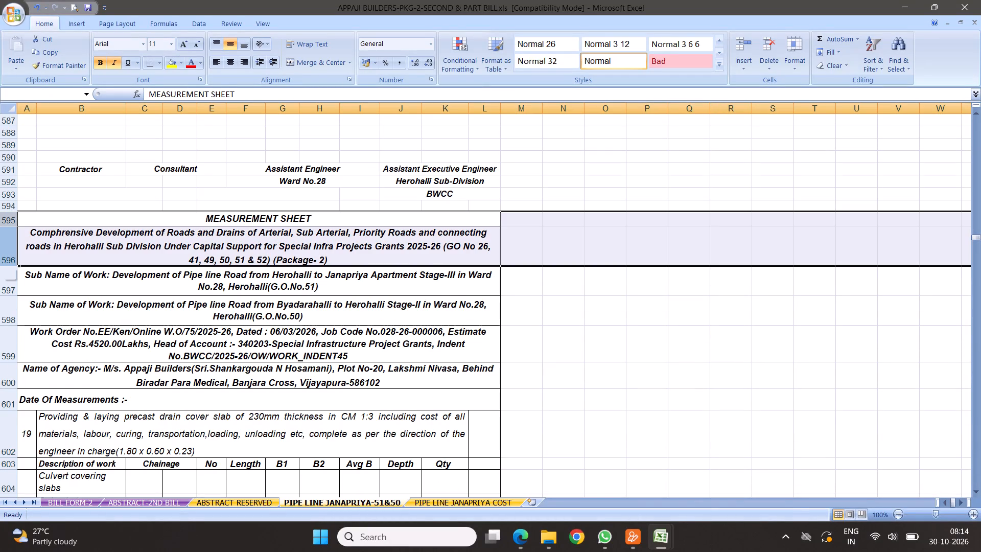
left_click_drag(32, 265, 55, 307)
left_click_drag(13, 207, 268, 165)
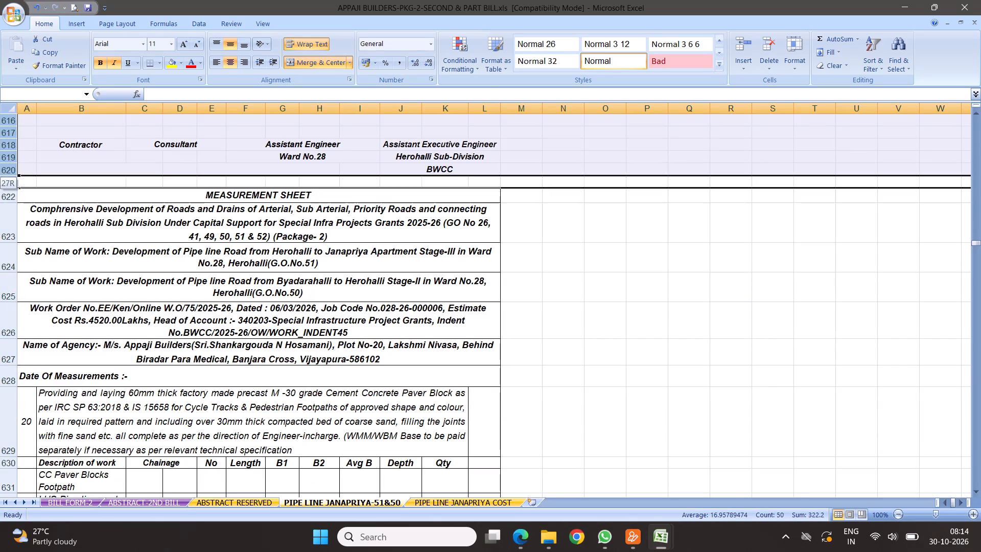
left_click_drag(268, 165, 267, 179)
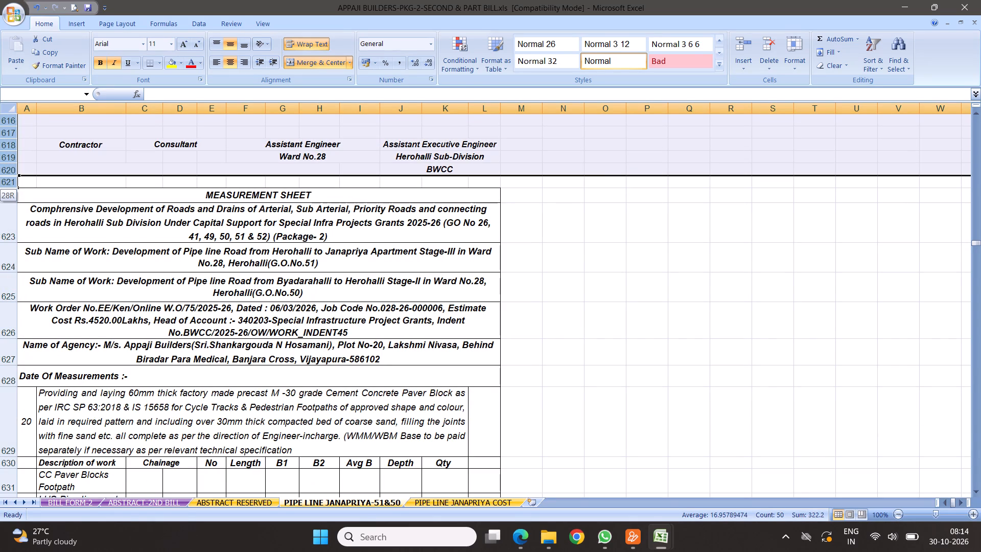
left_click_drag(267, 179, 266, 179)
scroll(276, 208, "up", 5)
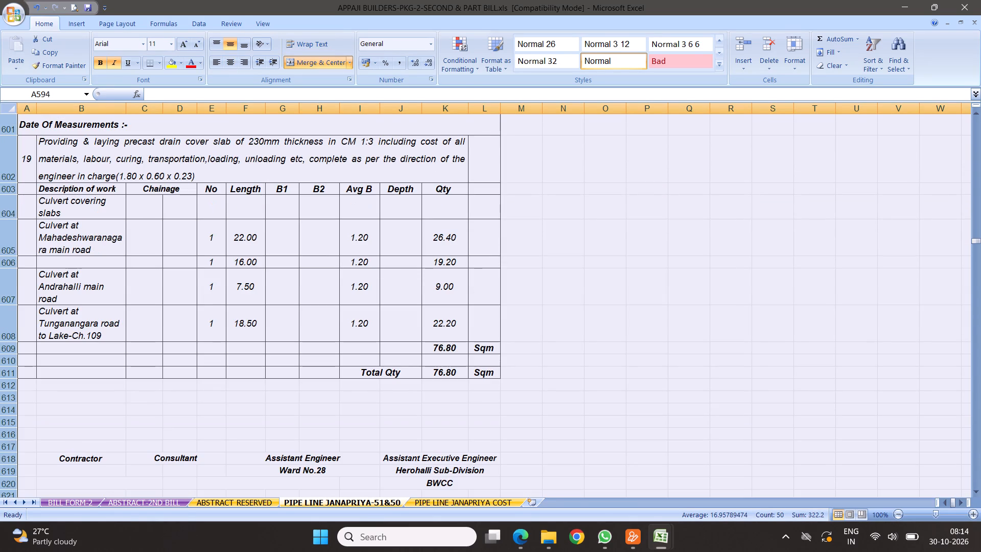
right_click(186, 188)
left_click(217, 208)
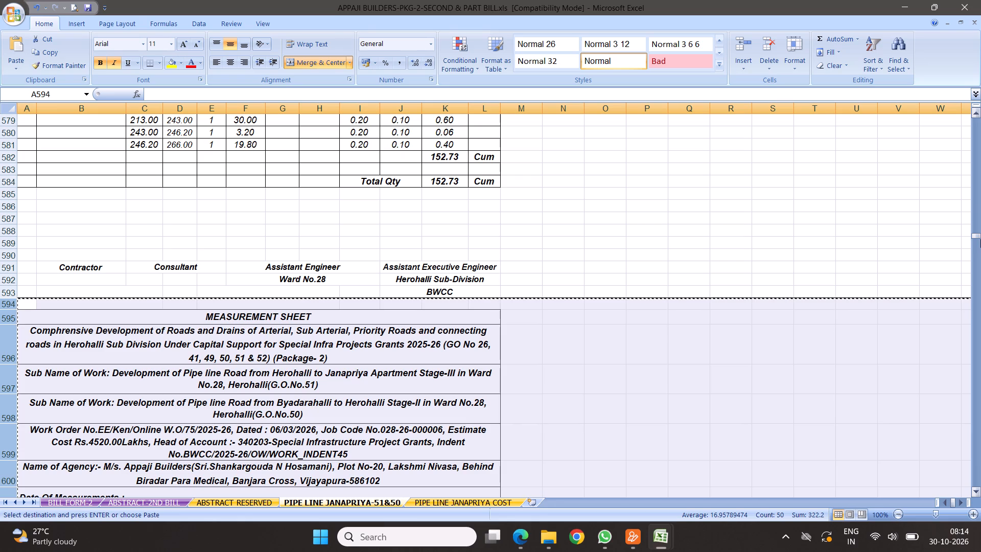
Paste the copied measurement block at row 1856, directly below the last signature block of the sheet.
left_click_drag(975, 235, 980, 333)
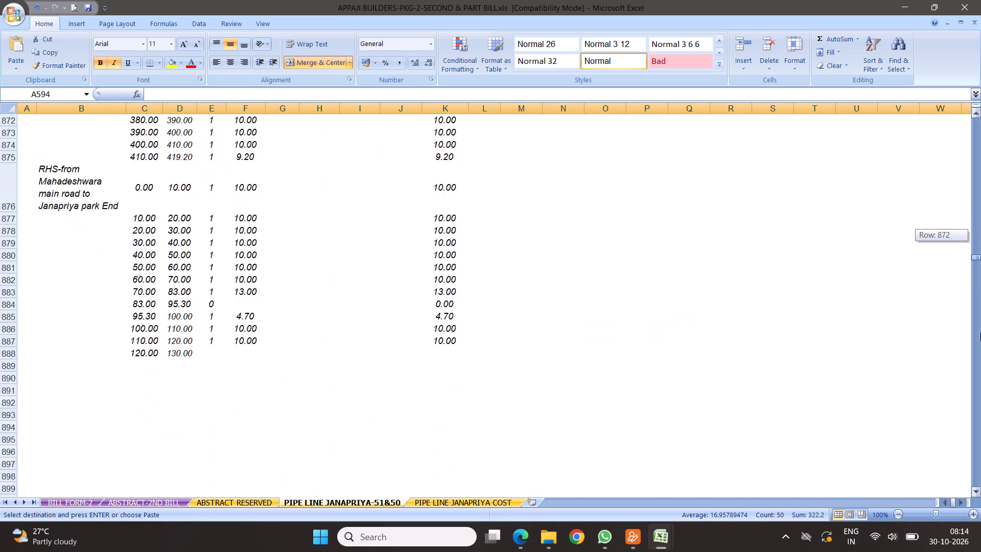
left_click_drag(980, 333, 964, 499)
scroll(178, 294, "down", 5)
scroll(129, 268, "down", 1)
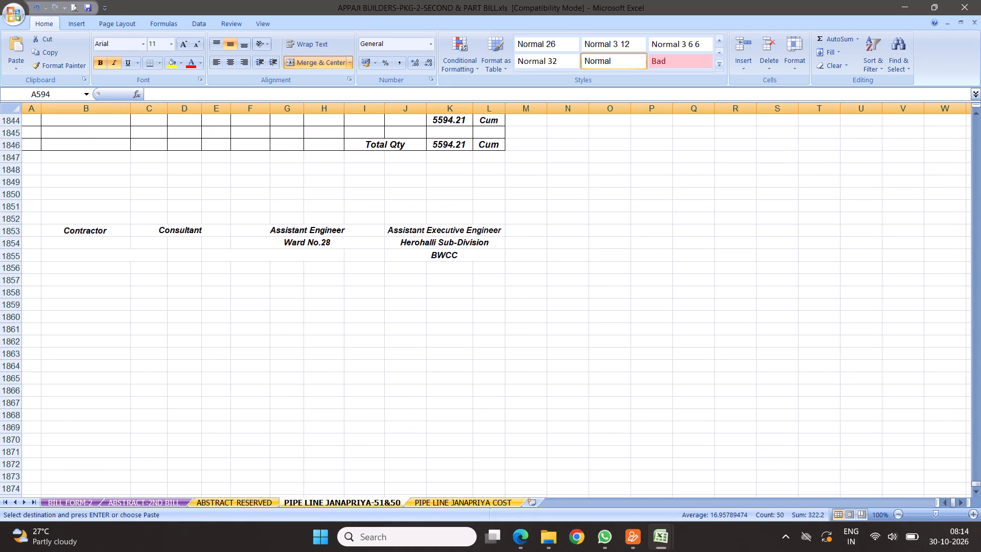
left_click(11, 256)
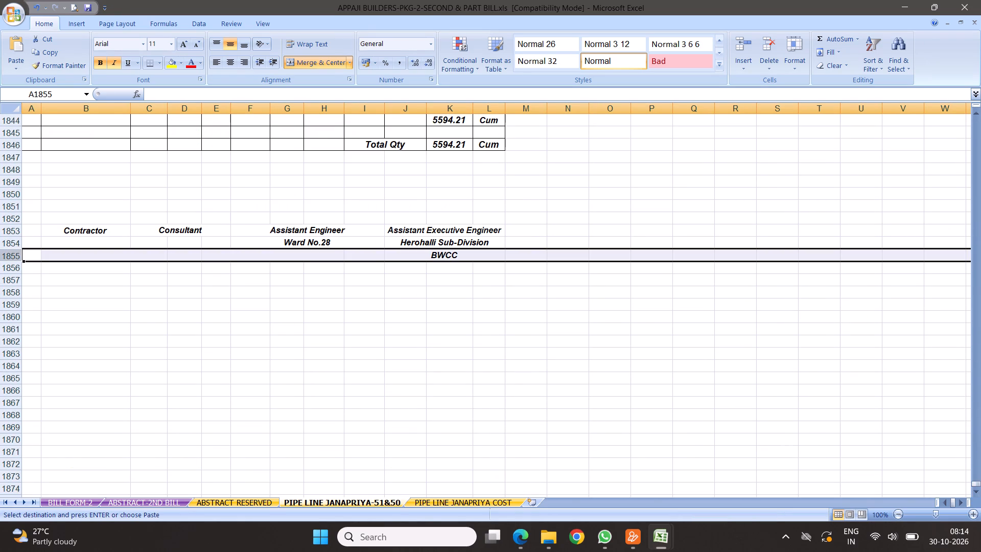
left_click(15, 269)
right_click(15, 269)
left_click(49, 303)
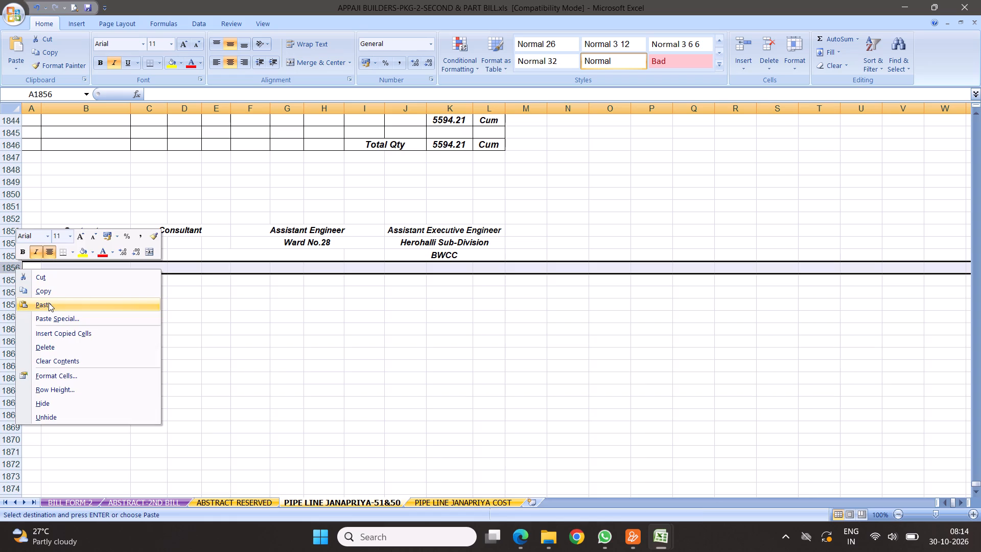
Change the pasted block's item number in A1864 to E15.
scroll(131, 320, "down", 3)
left_click(31, 376)
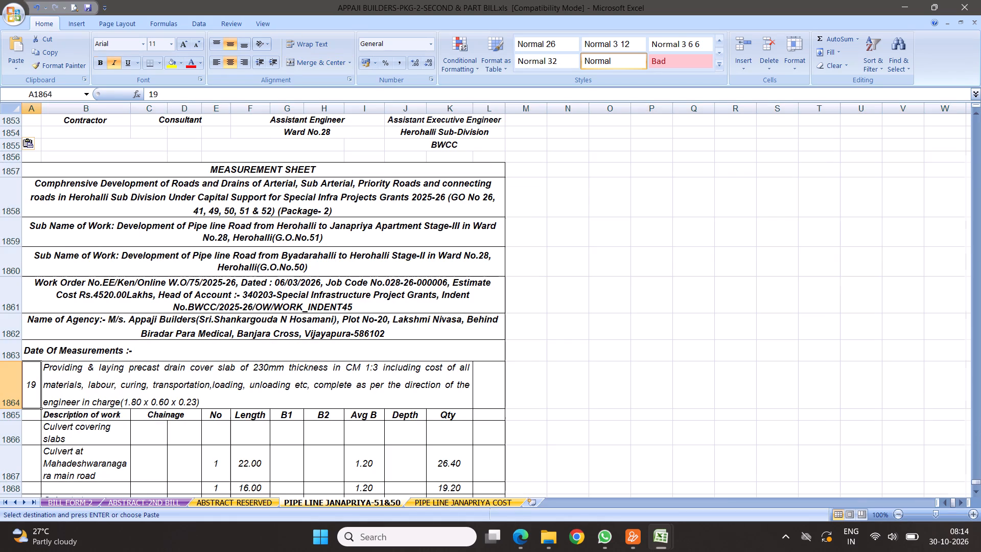
type("E1")
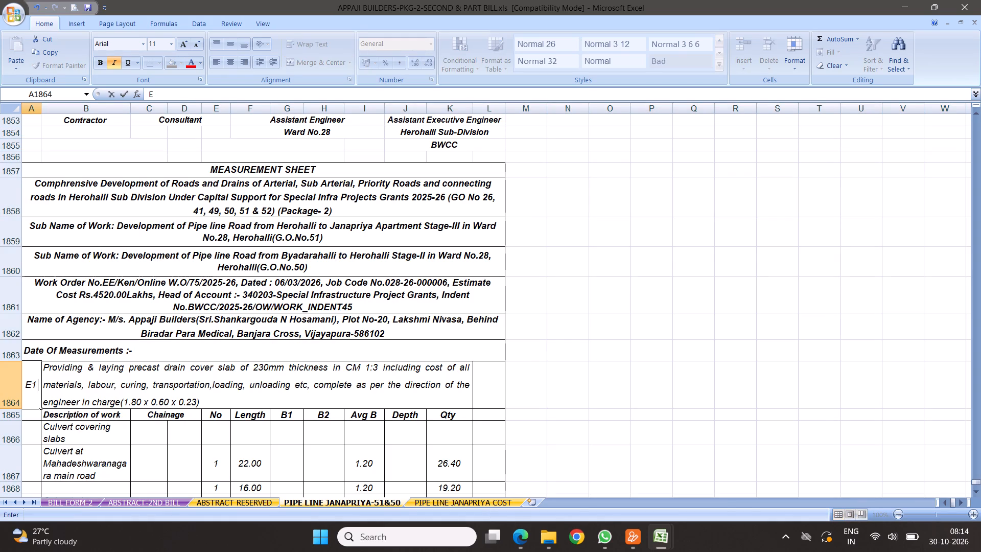
key("5")
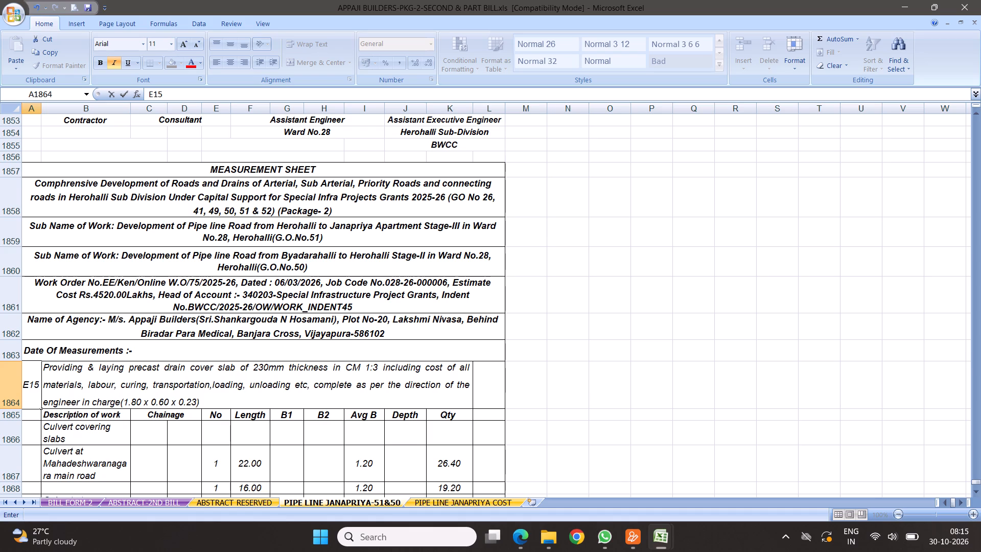
Replace the drain cover slab description in B1864 with the E15 PVC rain water pipe description from the PIPE LINE JANAPRIYA COST sheet.
left_click(143, 383)
scroll(237, 341, "down", 1)
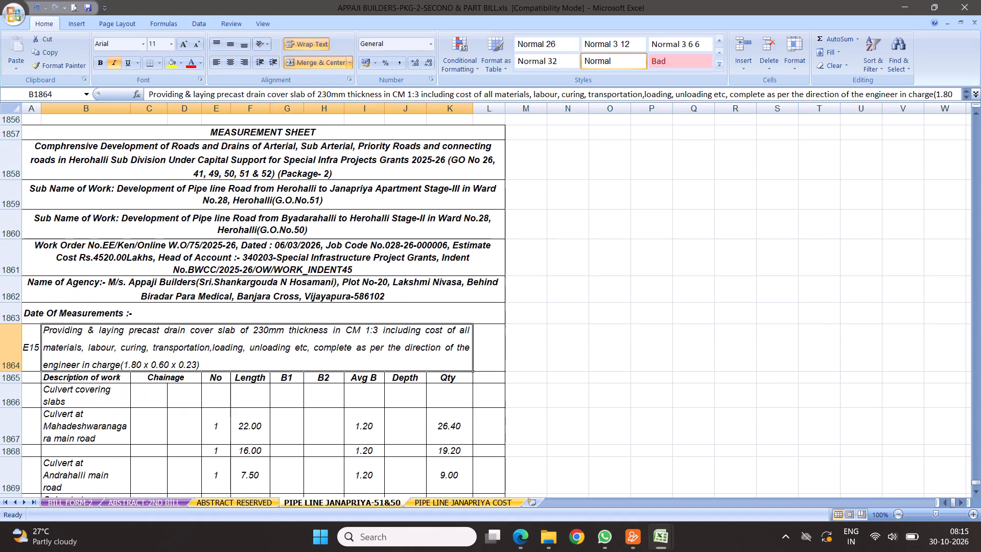
scroll(236, 343, "down", 1)
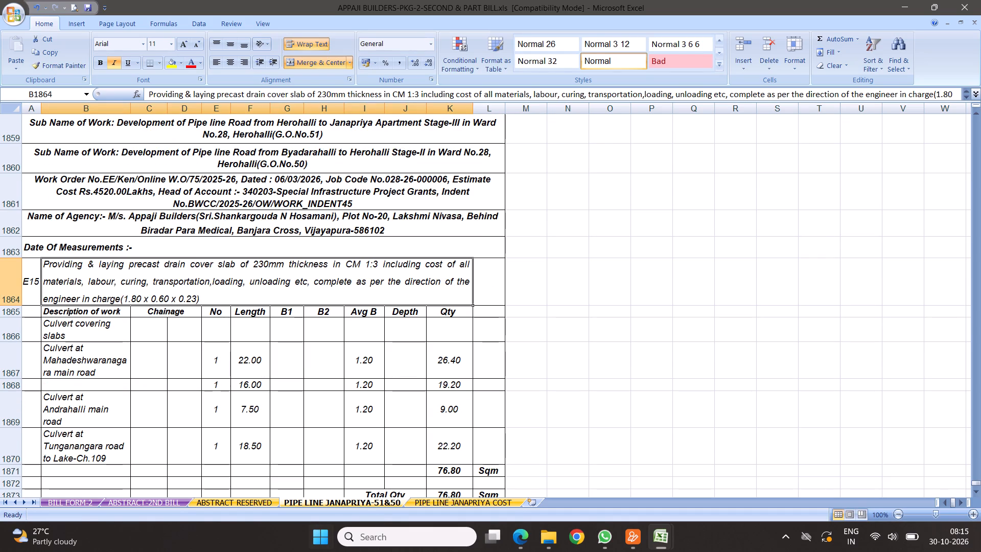
key("Delete")
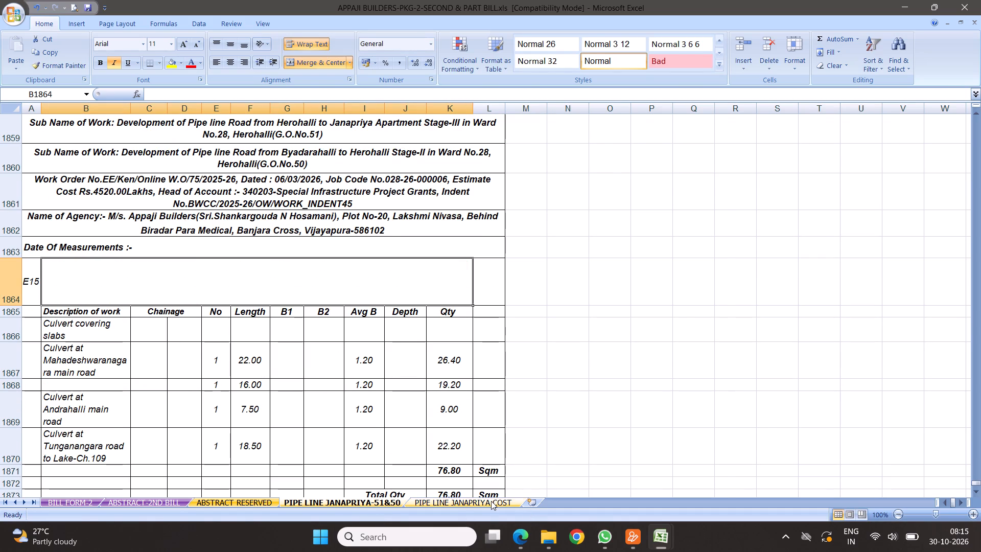
left_click(491, 501)
left_click(173, 283)
right_click(173, 283)
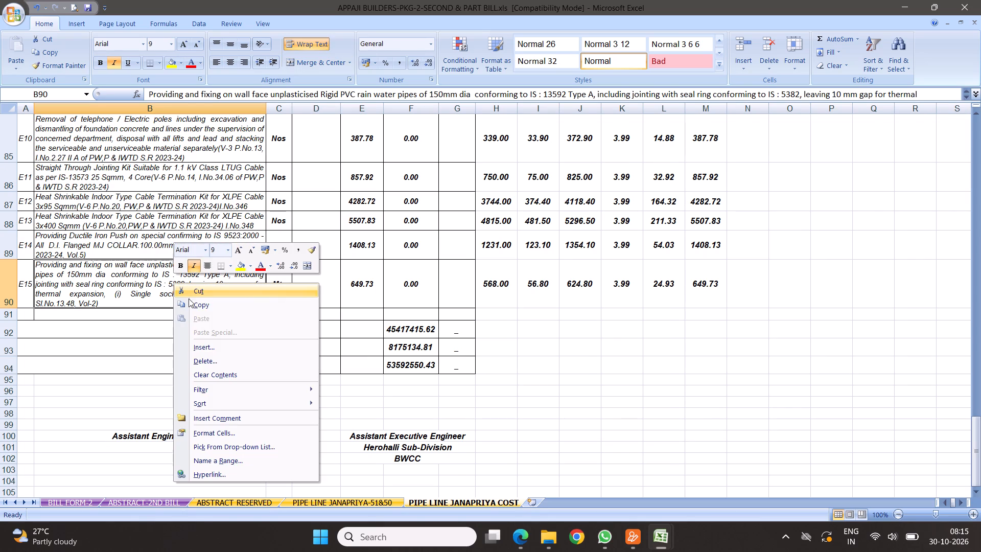
left_click(201, 305)
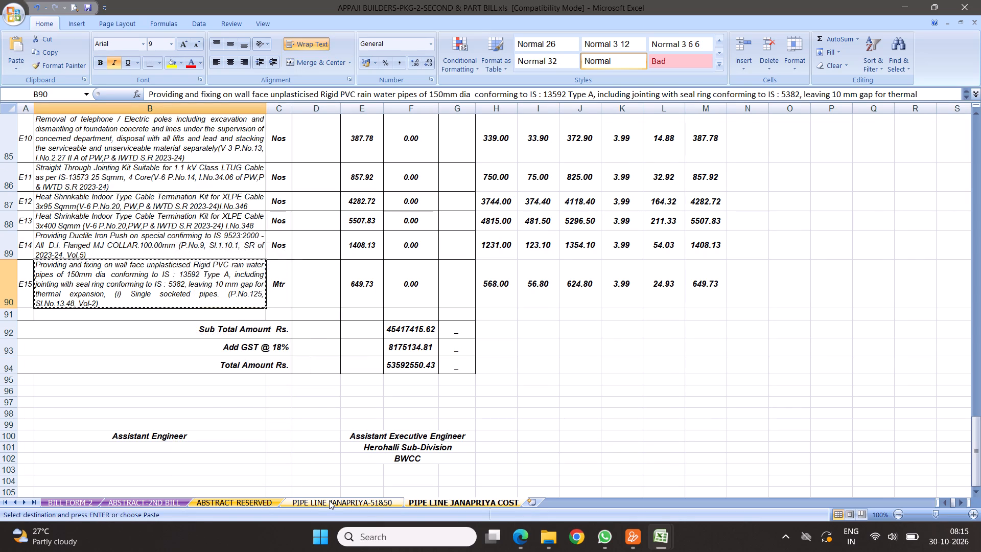
left_click(329, 502)
right_click(109, 273)
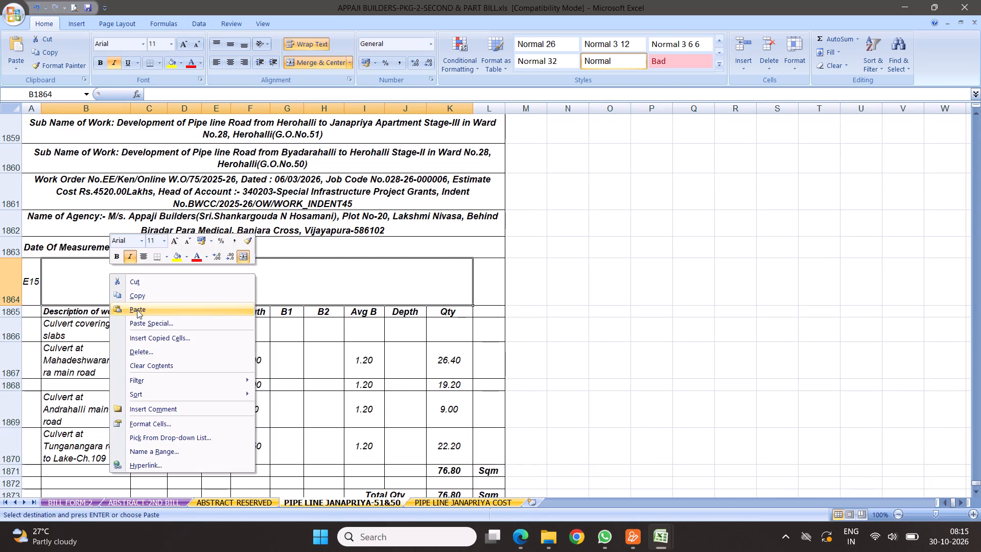
left_click(137, 310)
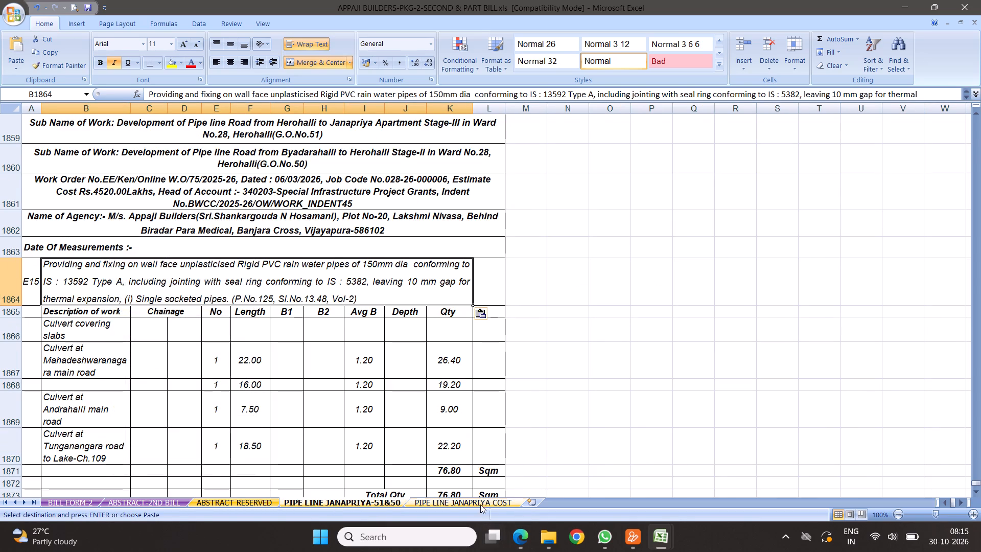
left_click(480, 503)
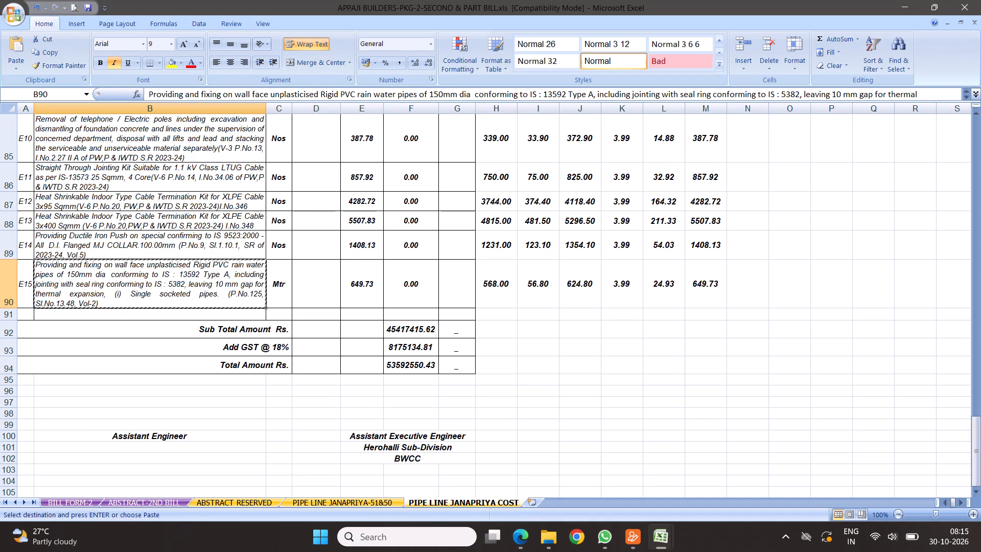
left_click(349, 502)
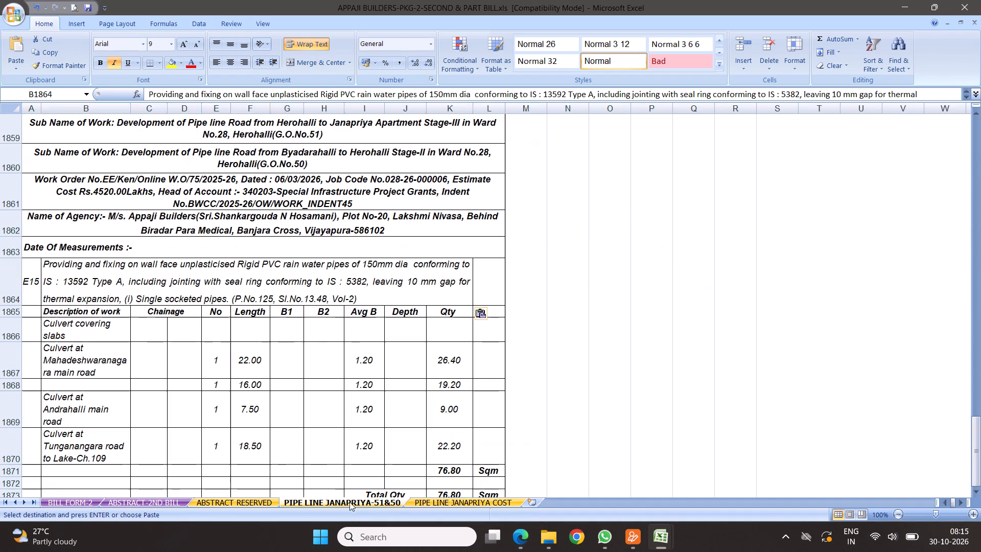
Clear the Avg B values of the four culvert rows in the E15 block, I1867 to I1870.
scroll(351, 329, "down", 1)
left_click_drag(364, 265, 359, 354)
key("Delete")
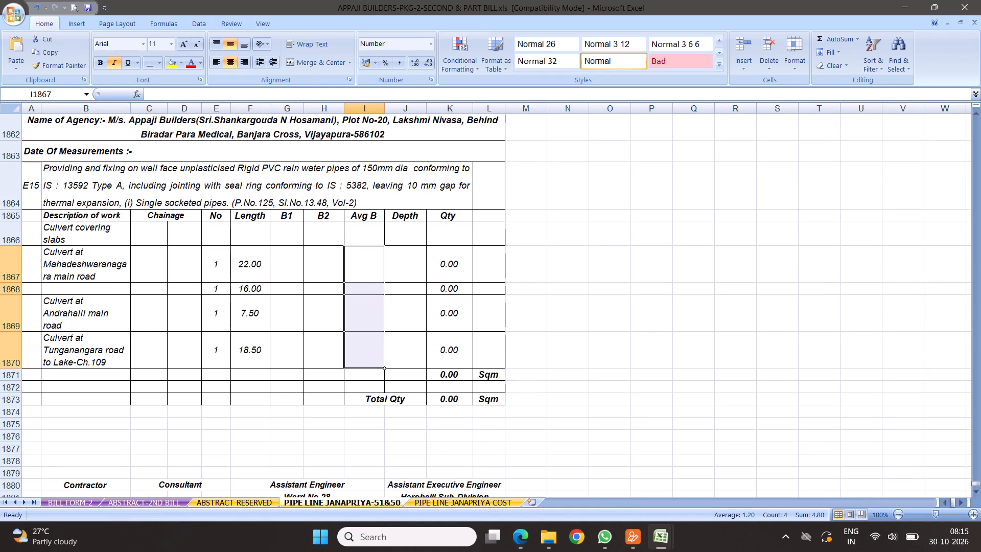
Change the Qty formula in K1867 to =E1867*F1867, removing the Avg B factor.
left_click(453, 260)
left_click(248, 95)
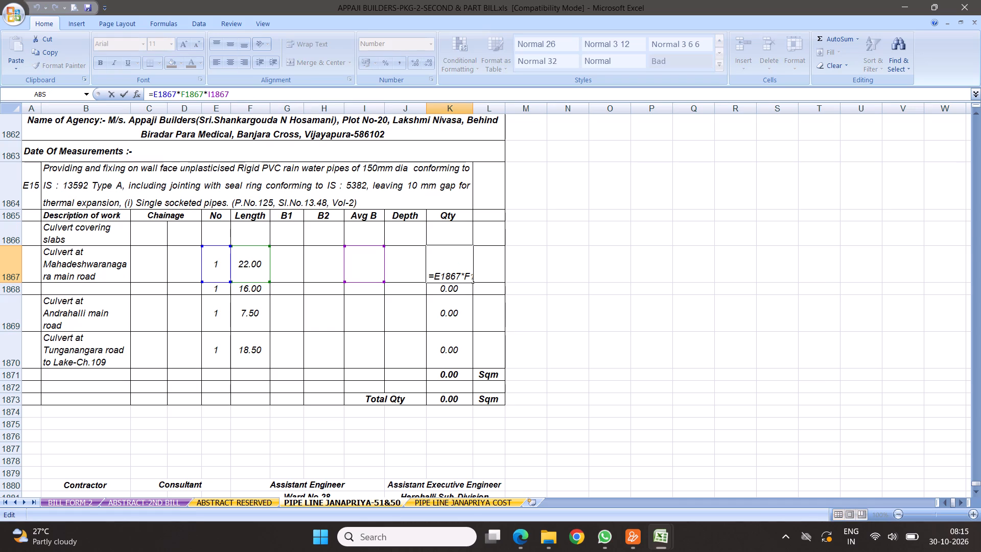
key("BackSpace")
key("BackSpace")
key("BackSpace")
key("BackSpace")
key("BackSpace")
key("BackSpace")
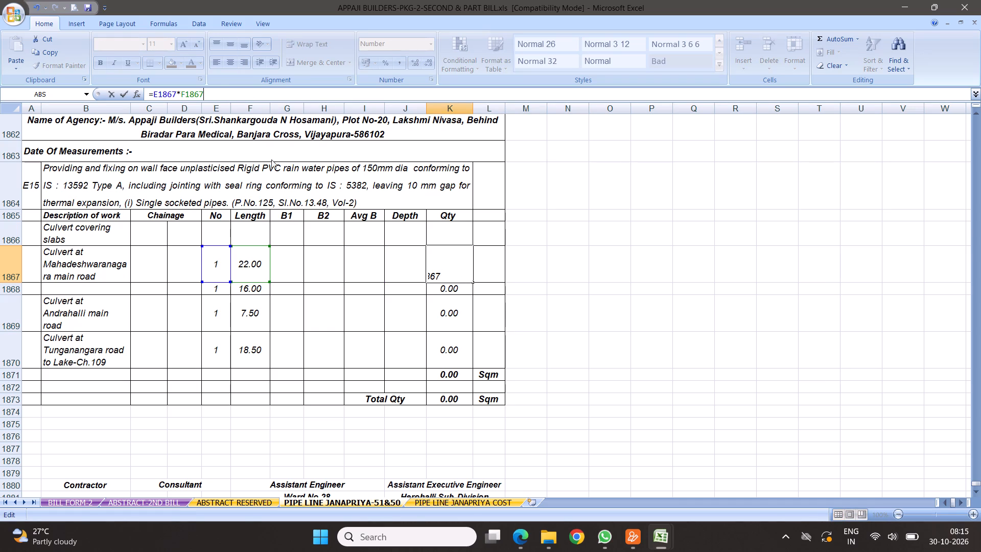
key("Return")
Fill the K1867 quantity formula down to K1870 and re-sum the E15 quantities in K1871.
left_click(439, 258)
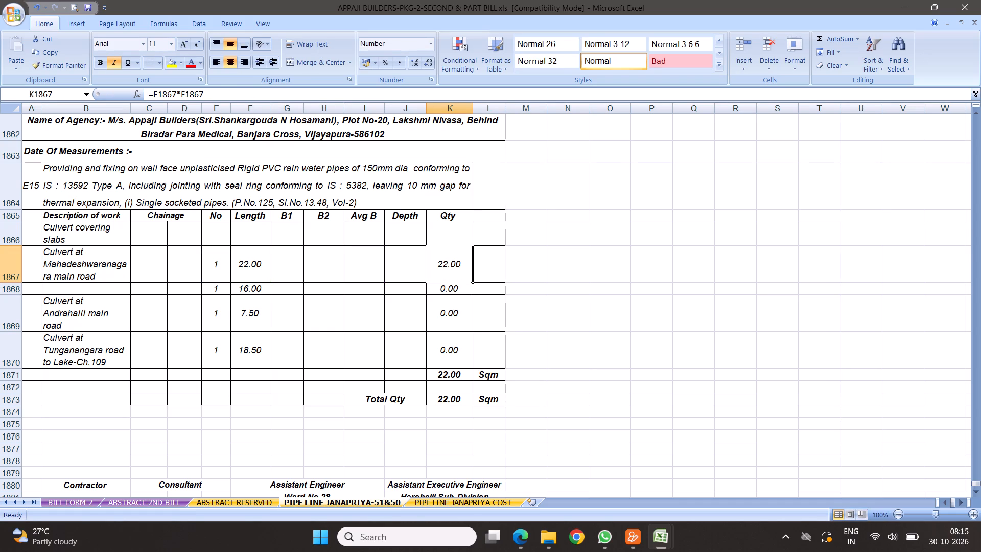
left_click_drag(473, 281, 469, 297)
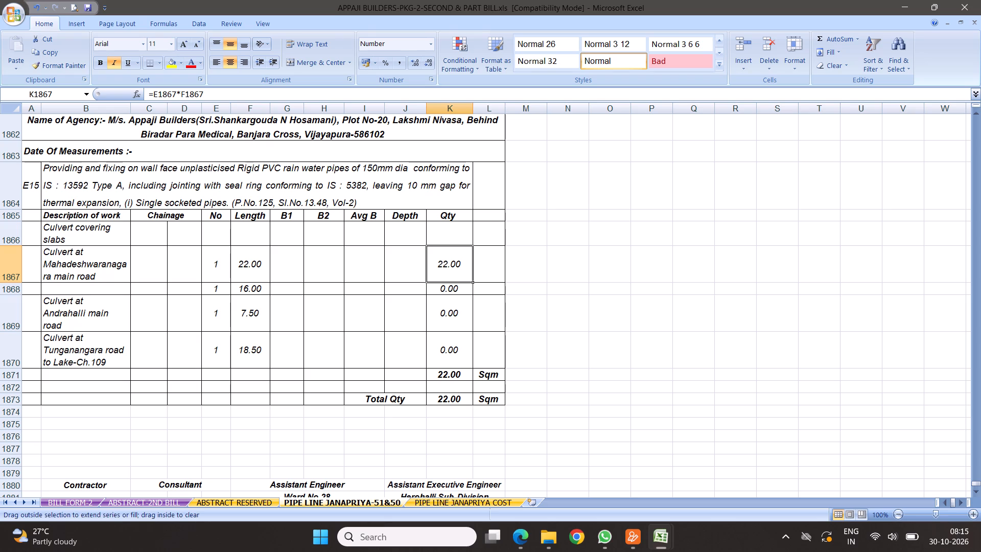
left_click_drag(469, 297, 463, 368)
left_click(821, 35)
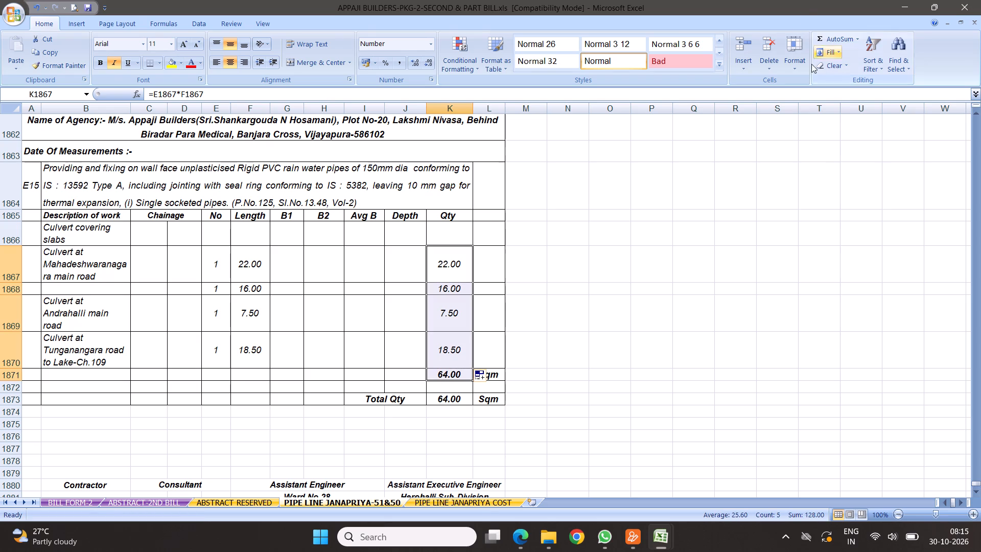
Set the unit in L1871 to Mtr and link the Total Qty unit in L1873 to it.
left_click(498, 376)
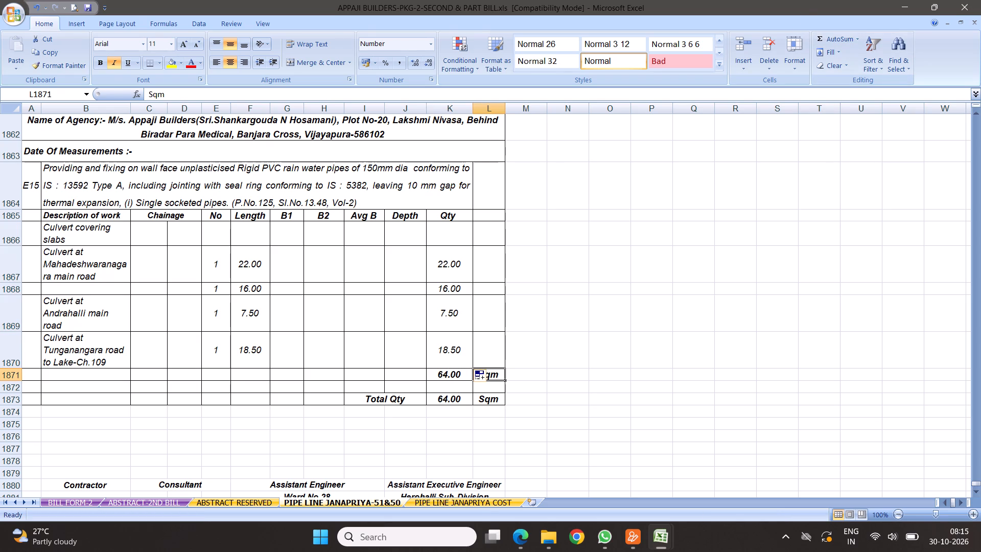
type("Mtr")
left_click(601, 422)
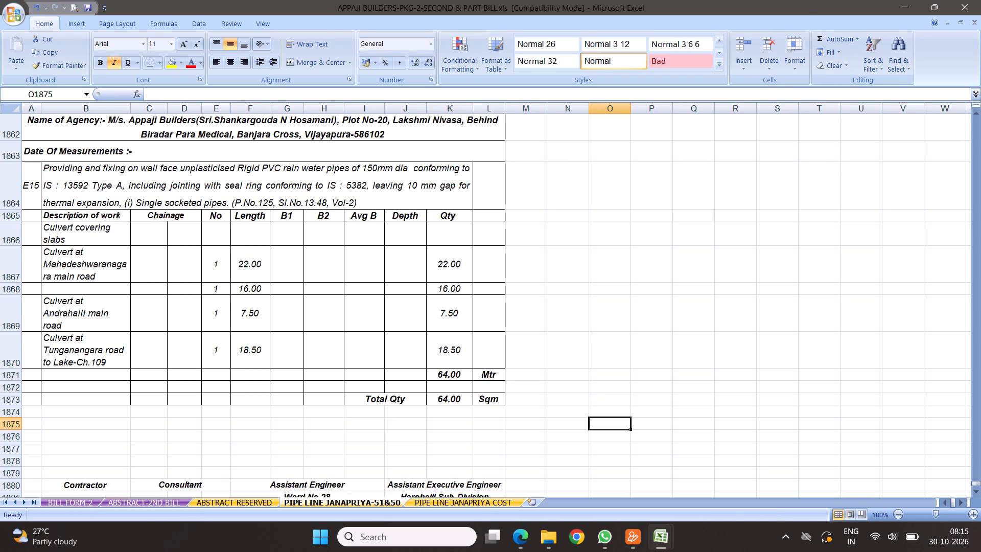
left_click(483, 400)
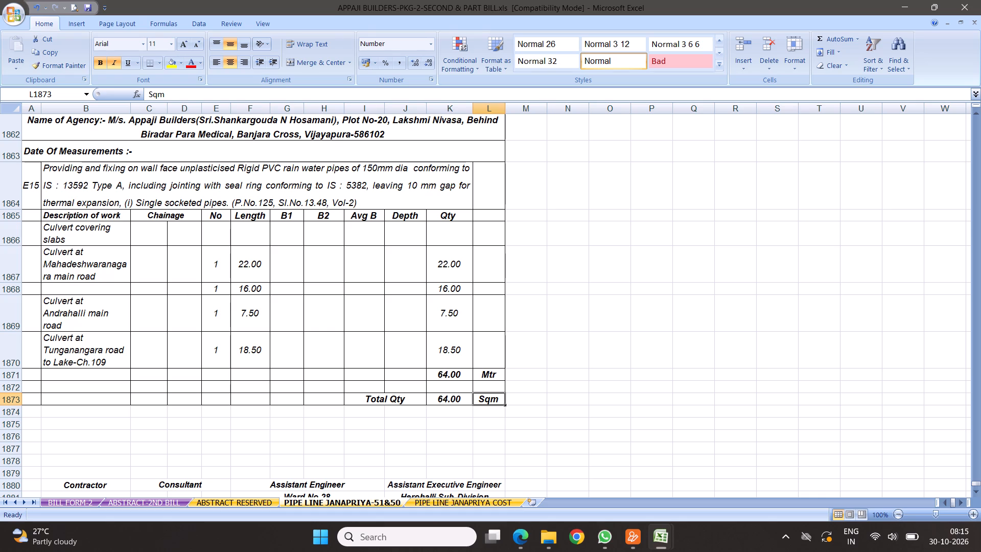
key("equal")
left_click(492, 372)
key("Return")
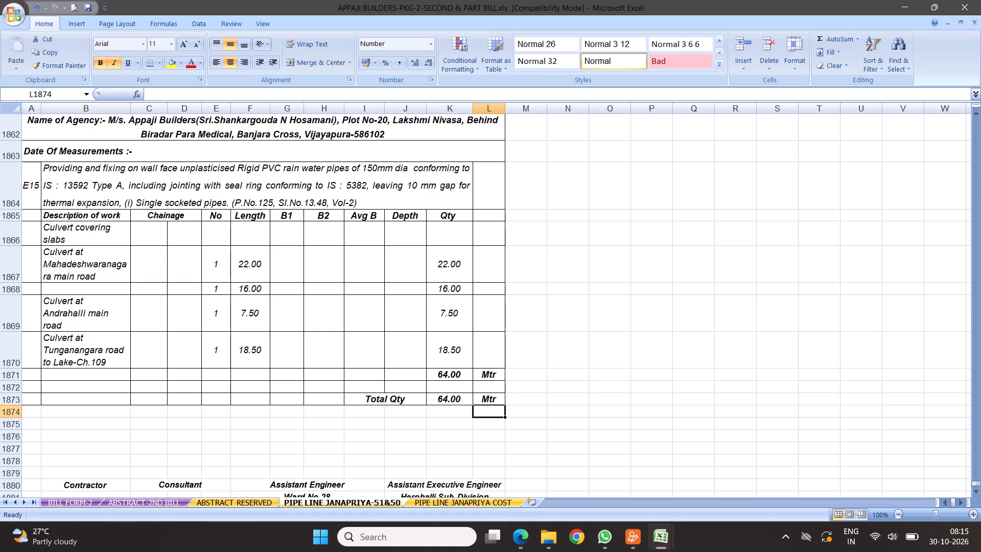
Insert 17 blank rows above the Andrahalli main road culvert row, at row 1869 of the E15 block.
scroll(257, 283, "down", 2)
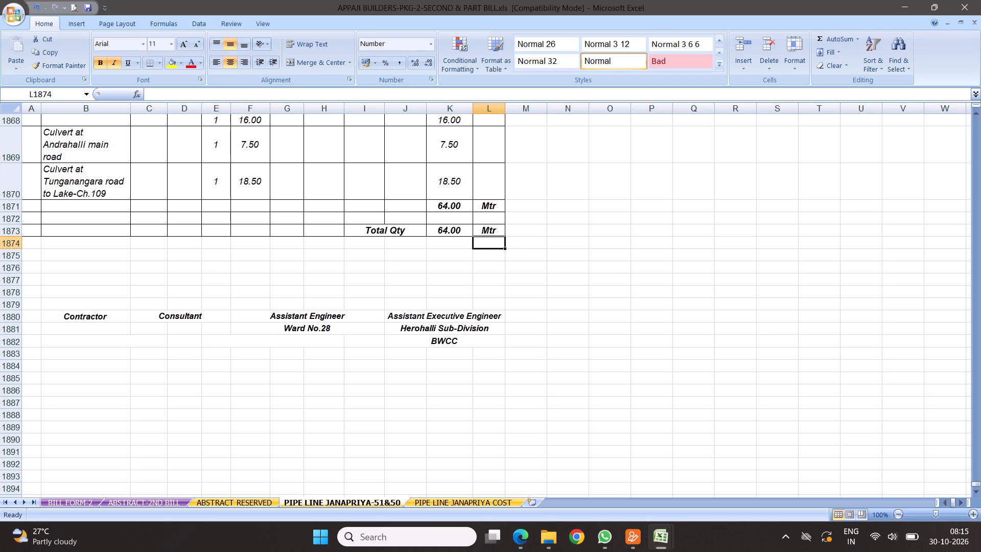
left_click_drag(12, 146, 41, 250)
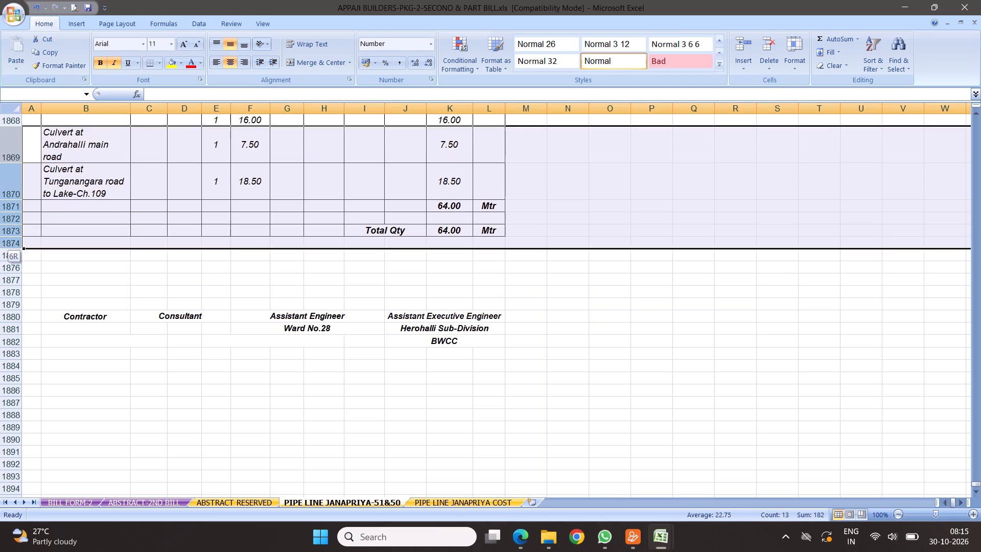
left_click_drag(41, 250, 59, 384)
right_click(122, 227)
left_click(145, 289)
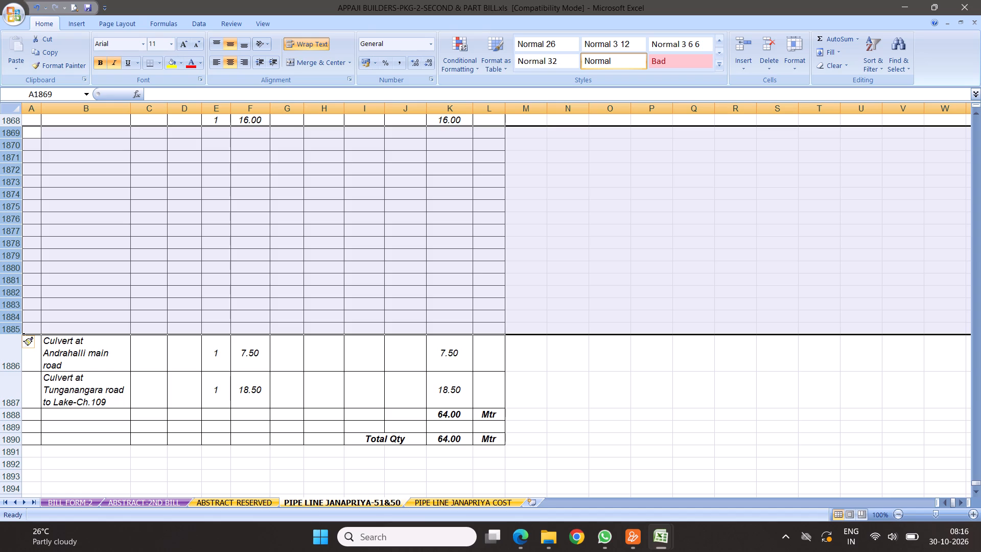
Copy rows 1070 to 1087, the LHS/RHS road stretch list of the MS Grill works measurement.
scroll(161, 229, "up", 2)
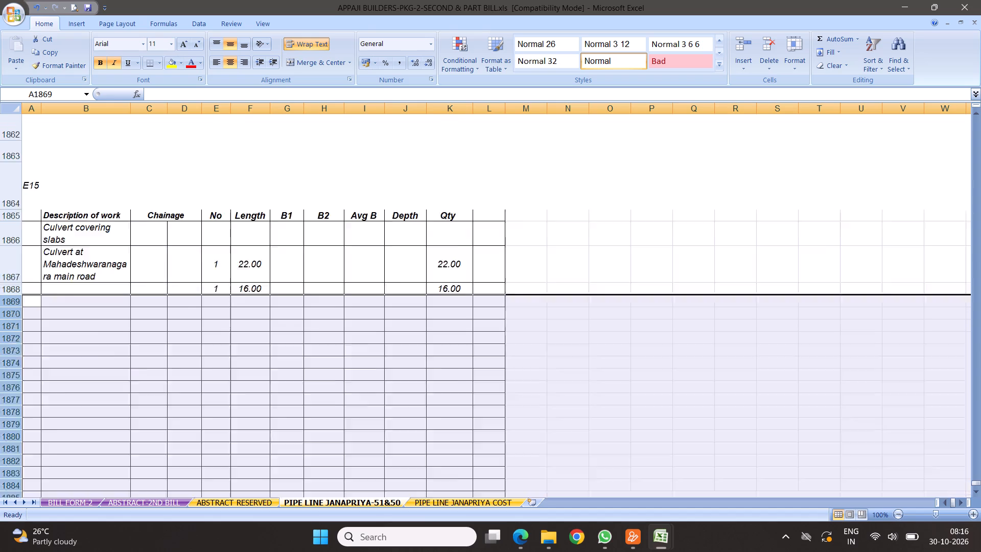
scroll(161, 229, "up", 7)
left_click(226, 216)
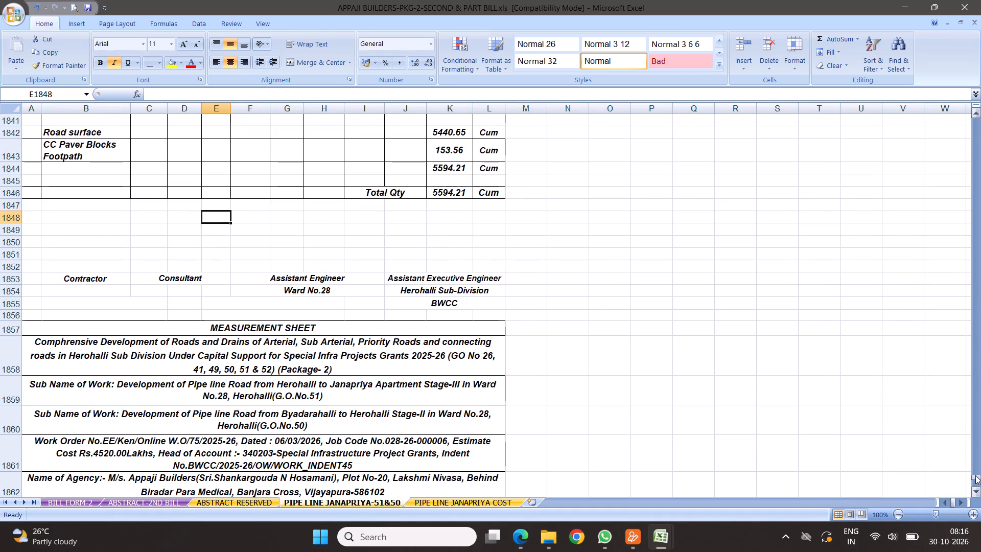
left_click_drag(975, 475, 980, 357)
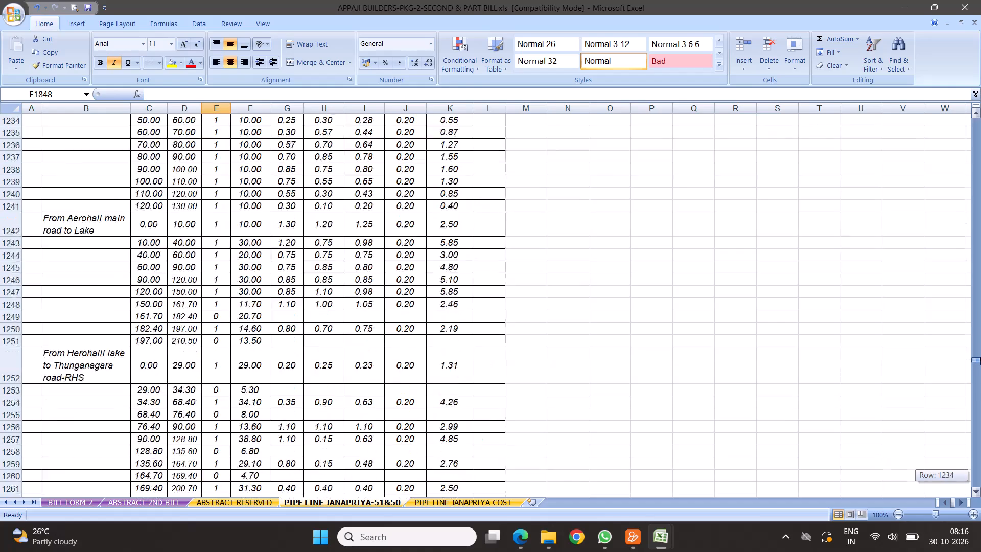
left_click_drag(980, 357, 980, 323)
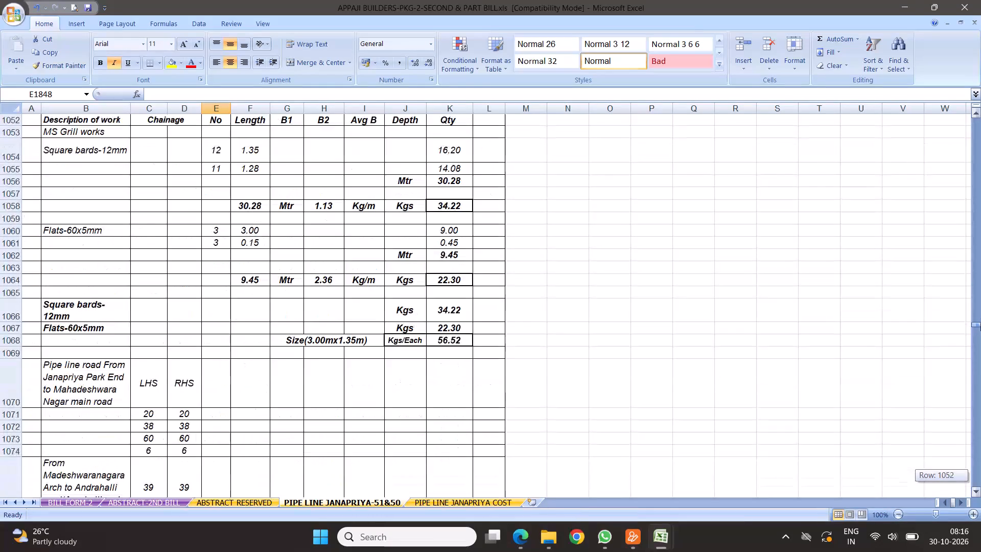
left_click_drag(980, 323, 980, 326)
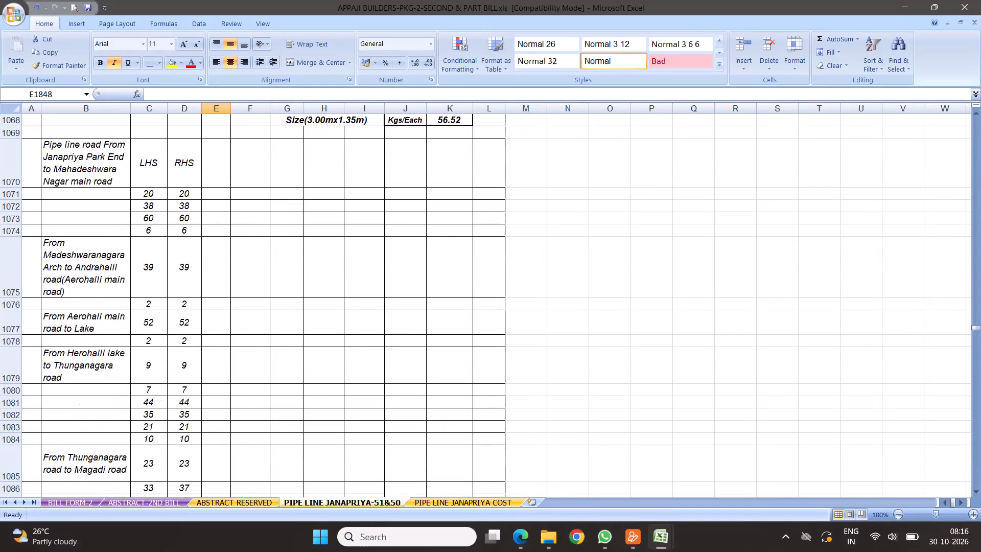
scroll(133, 311, "down", 2)
scroll(186, 267, "up", 3)
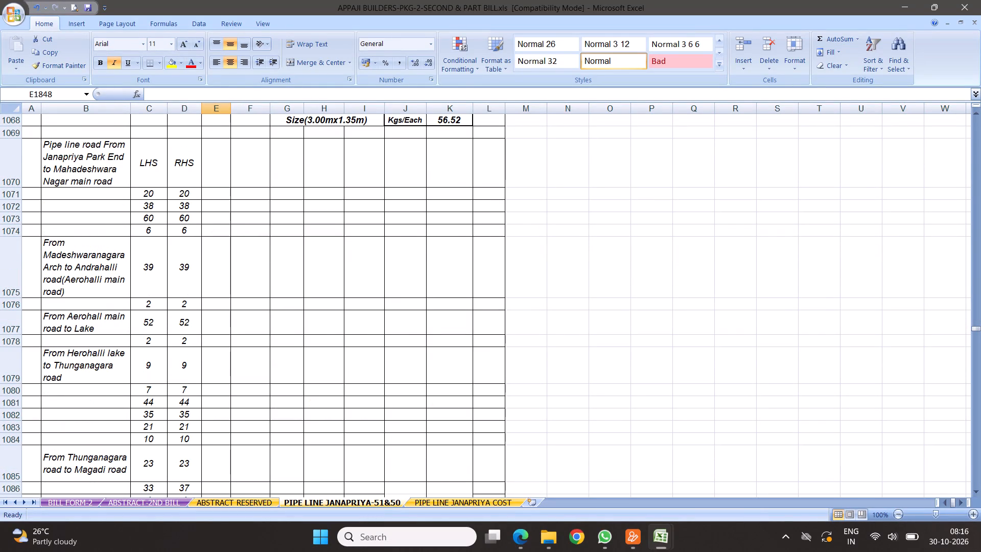
left_click_drag(9, 214, 61, 523)
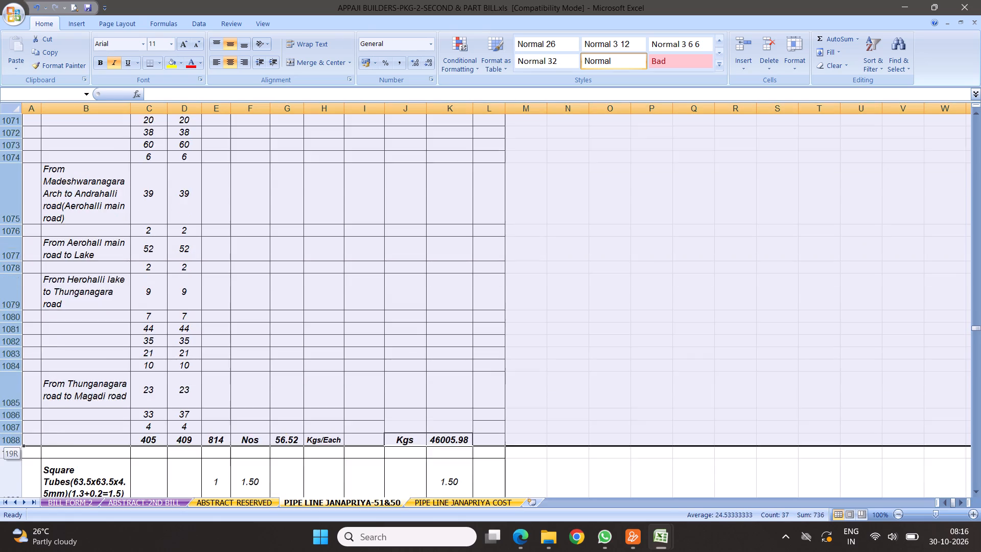
left_click_drag(61, 523, 128, 394)
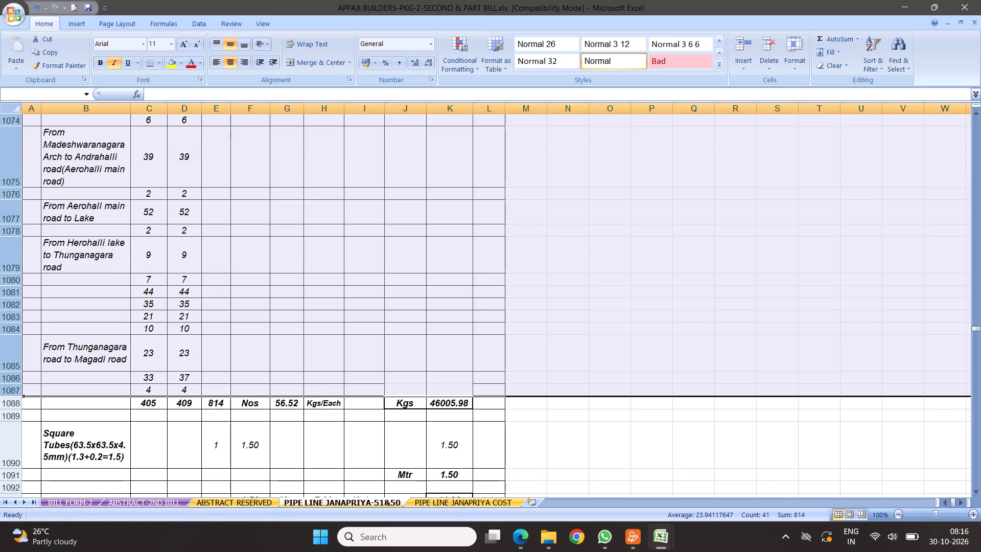
right_click(173, 222)
left_click(202, 244)
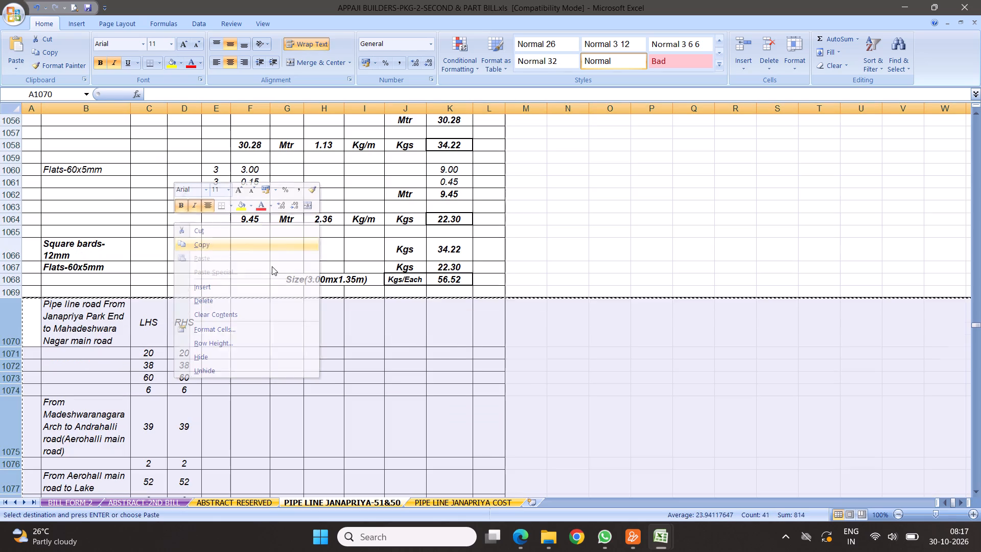
Insert the copied road stretch rows at row 1867 of the E15 block, above the Mahadeshwaranagara culvert row.
left_click_drag(976, 325, 978, 486)
scroll(26, 264, "up", 4)
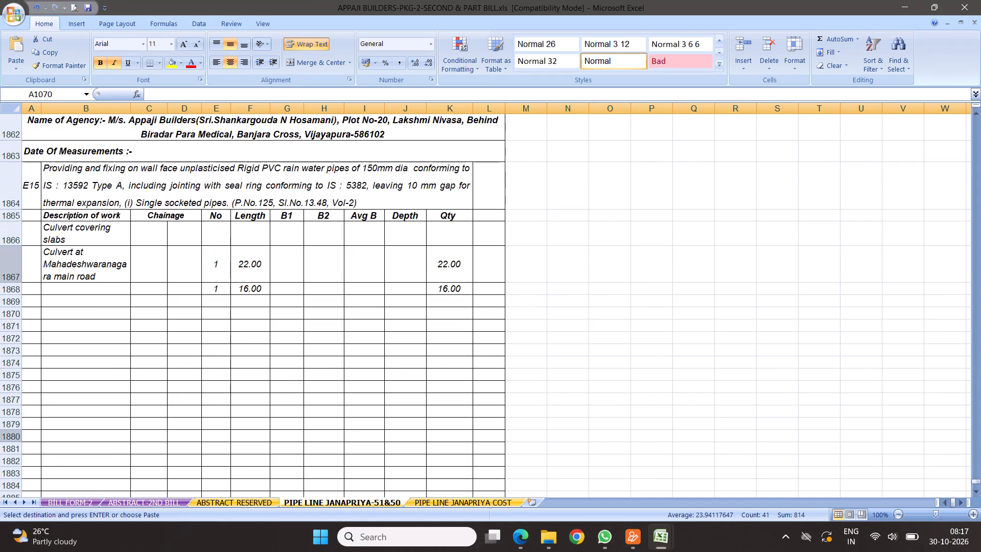
right_click(8, 262)
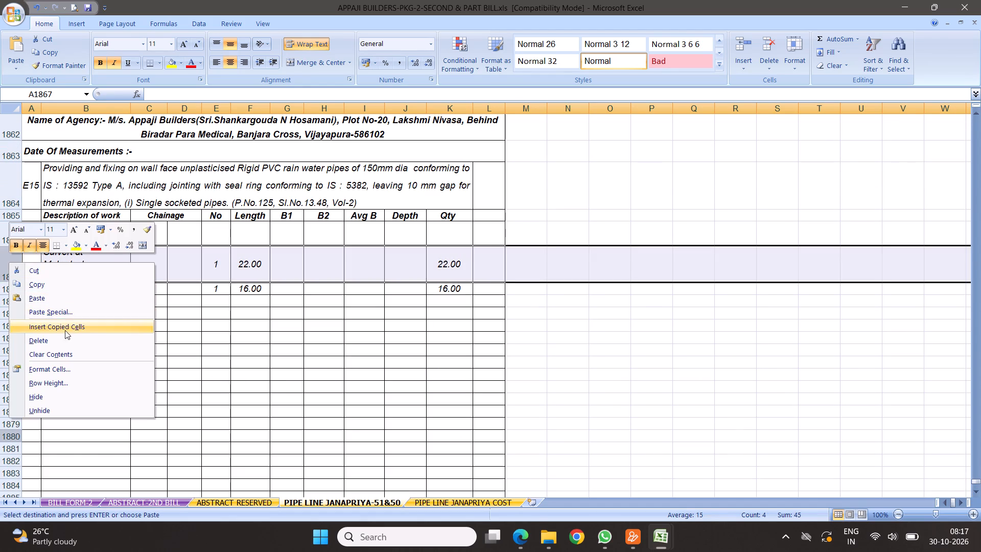
left_click(65, 329)
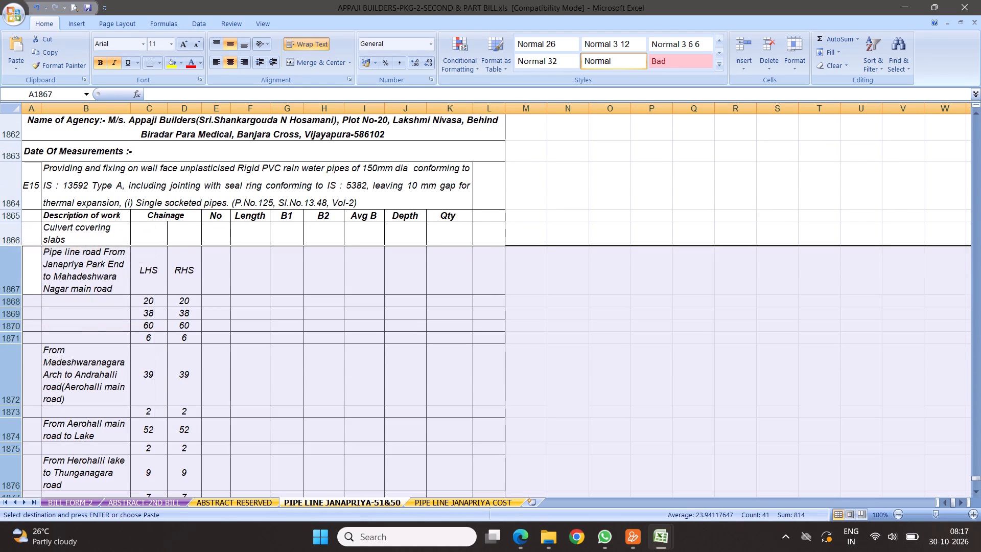
Clear the contents of rows 1885 to 1888, which hold the Mahadeshwaranagara main road culvert entries.
scroll(226, 297, "down", 5)
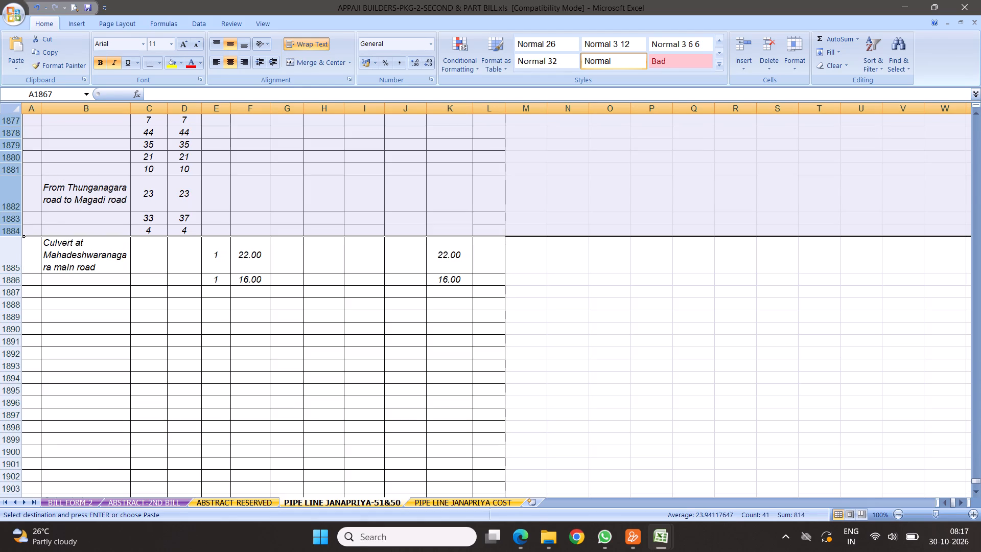
left_click_drag(10, 254, 10, 302)
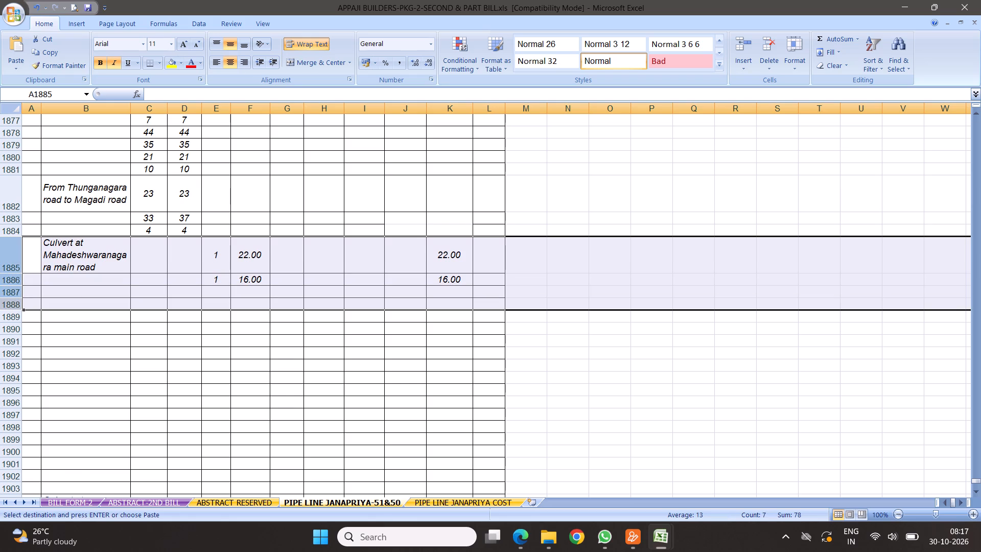
key("Delete")
Replace the culvert covering slabs heading in B1866 with "Shoulder drain".
scroll(182, 269, "up", 4)
scroll(249, 250, "up", 1)
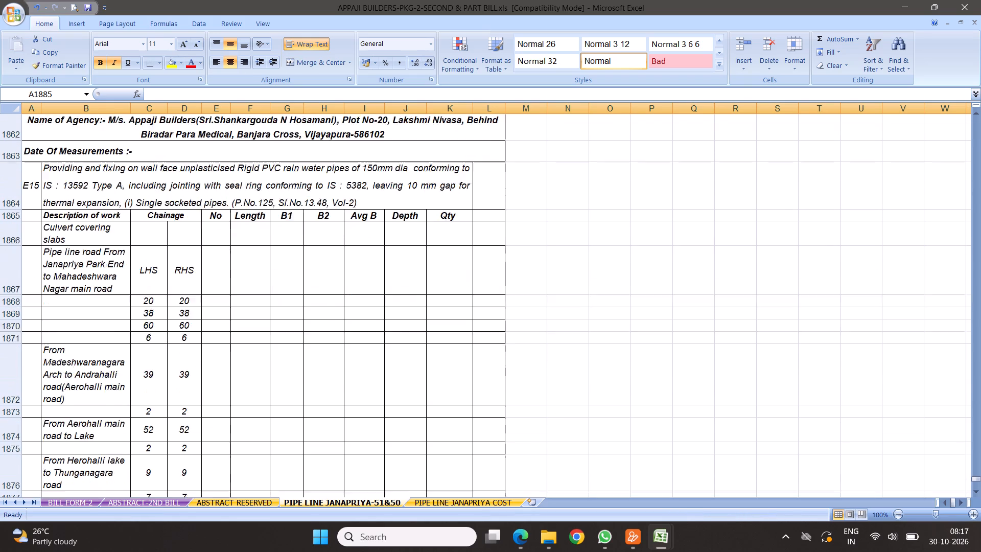
scroll(249, 250, "up", 1)
left_click(1, 332)
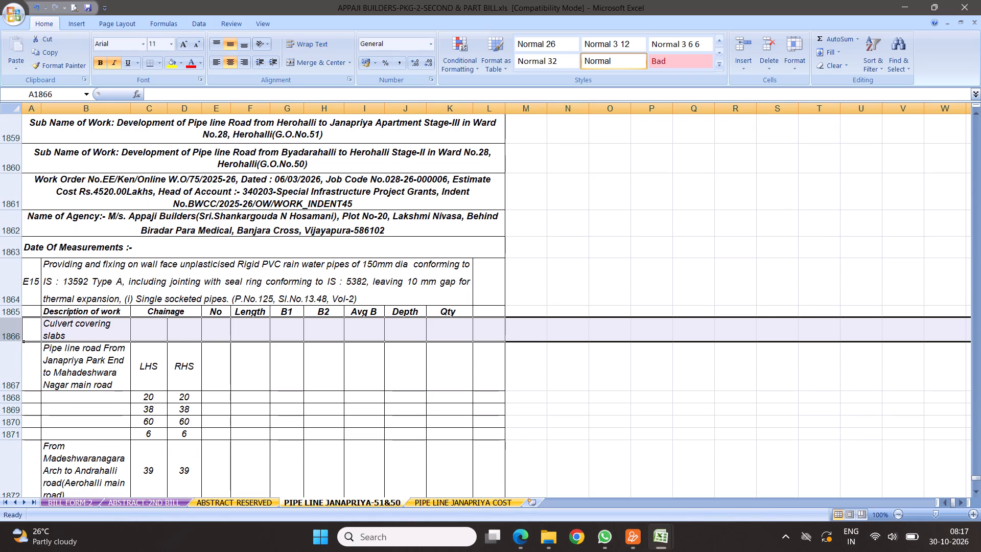
left_click(79, 330)
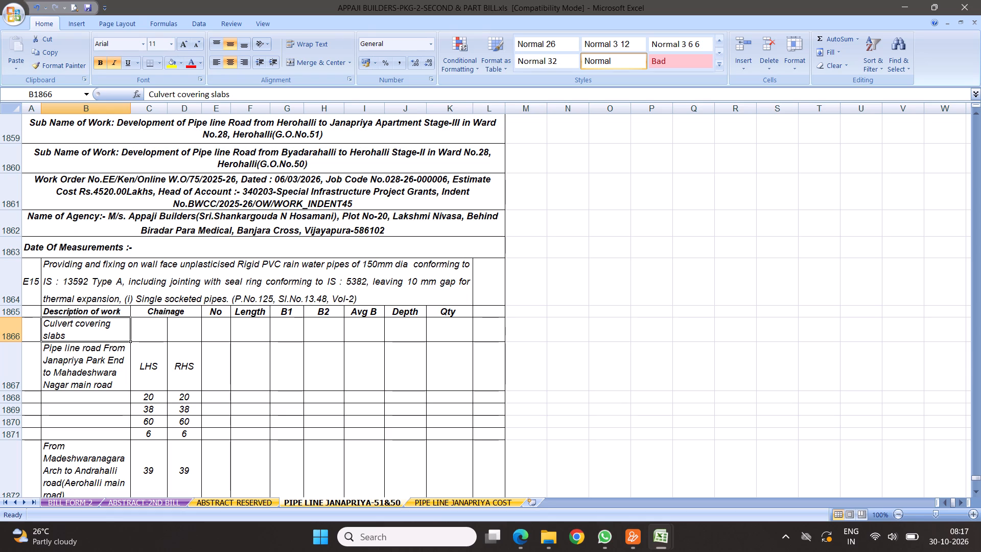
key("shift+s")
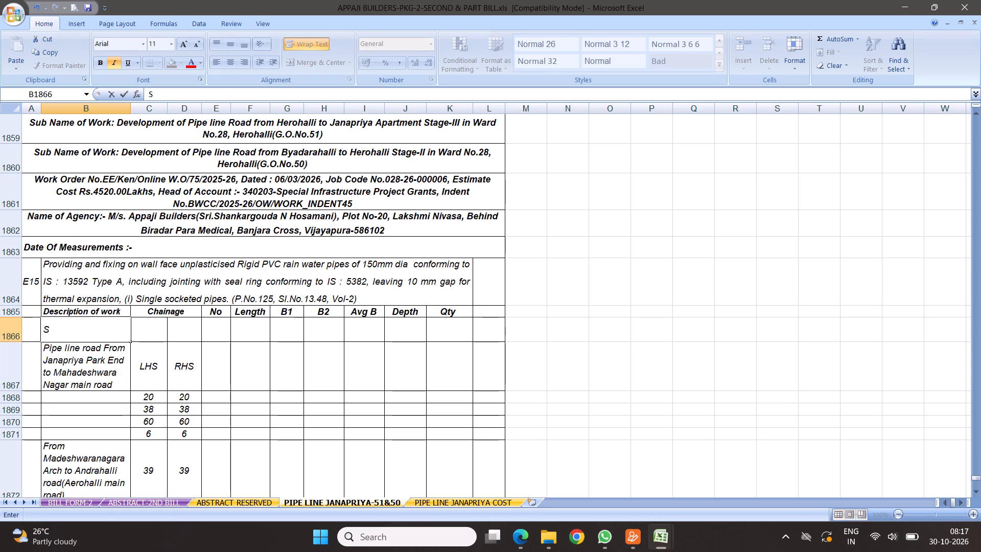
type("houlder")
key("space")
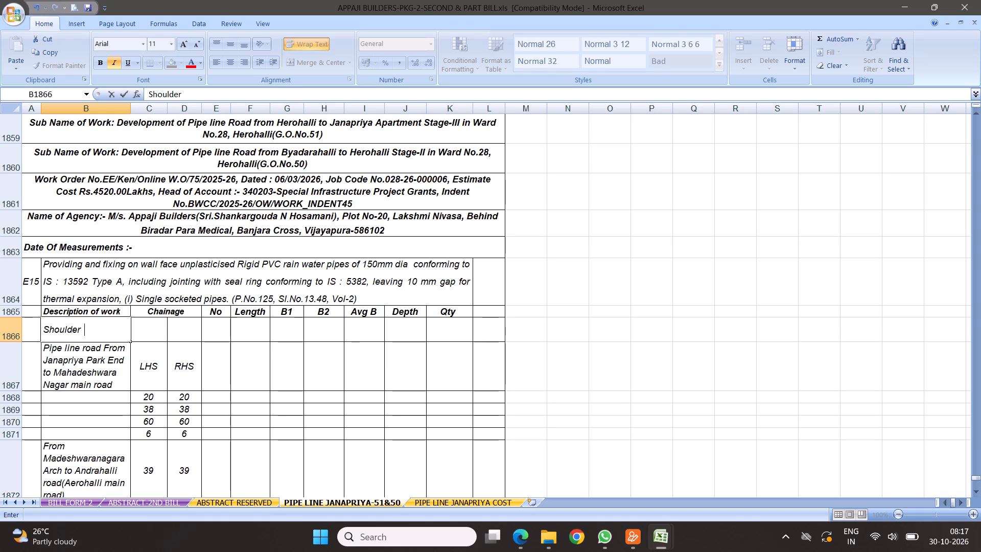
type("drain")
left_click(210, 379)
left_click(103, 353)
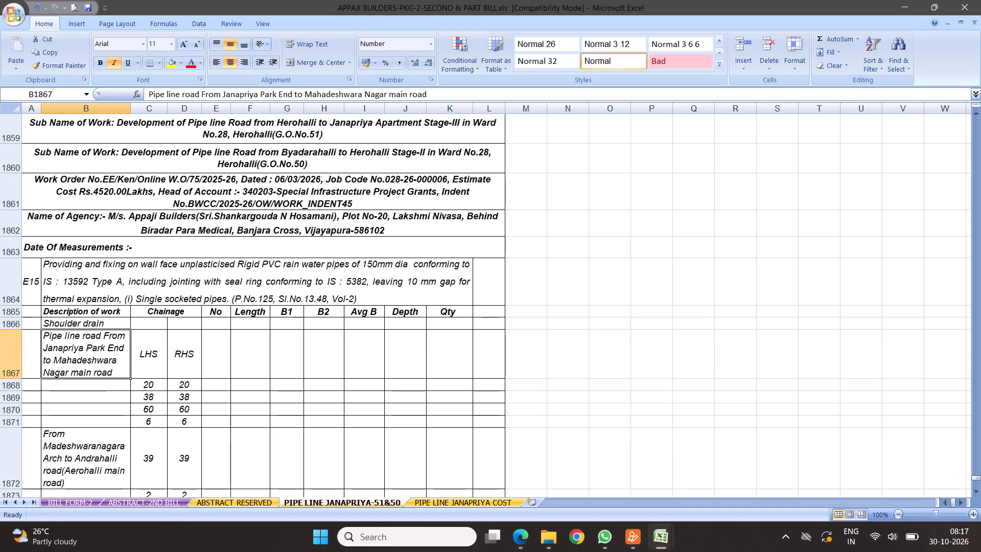